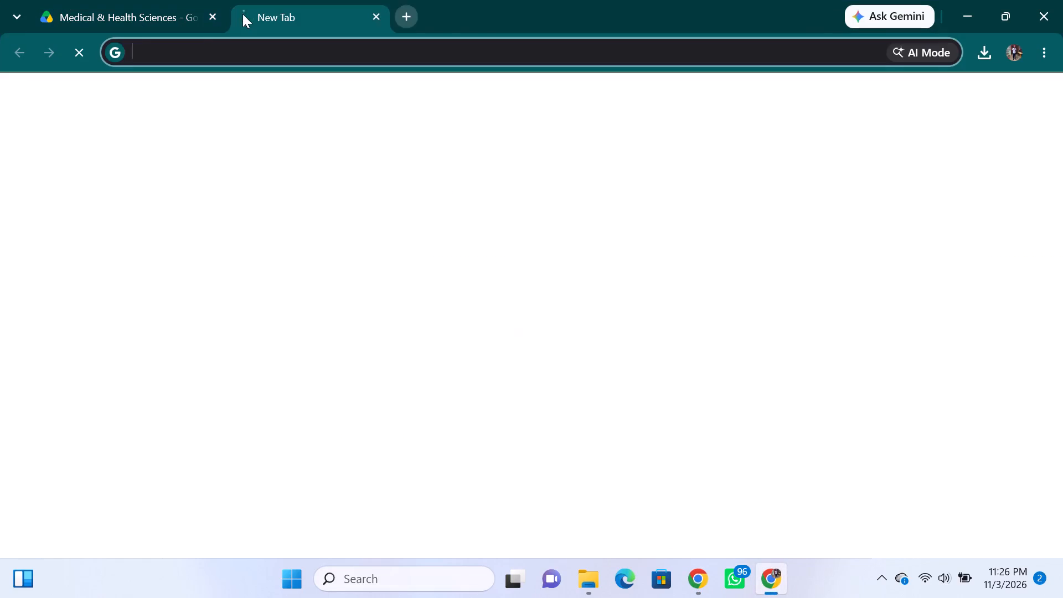
Search Google for "worldquant brain" using the recent search suggestion in the new tab.
click(215, 56)
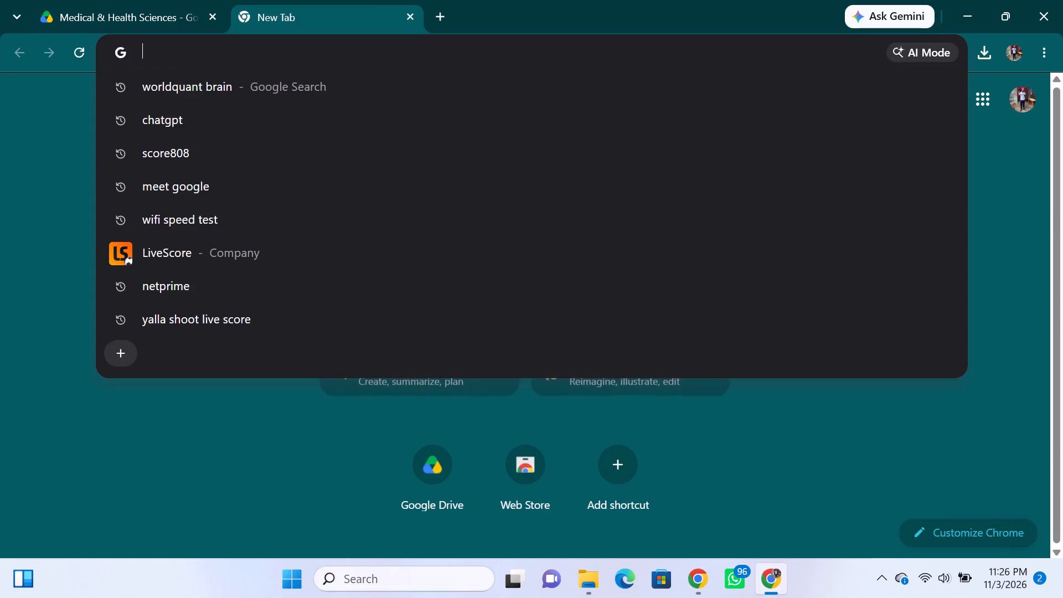
click(198, 81)
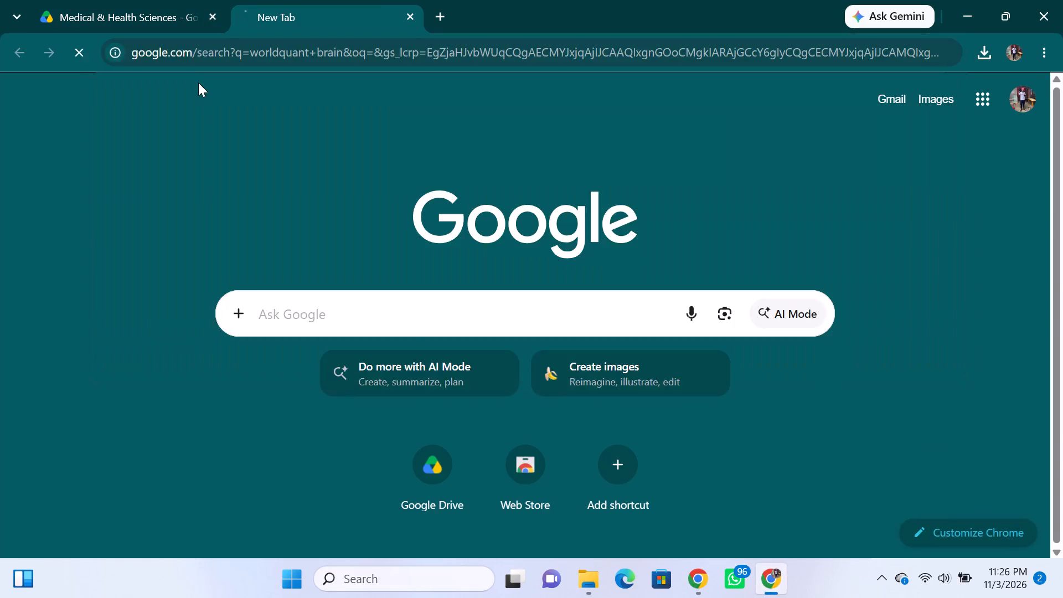
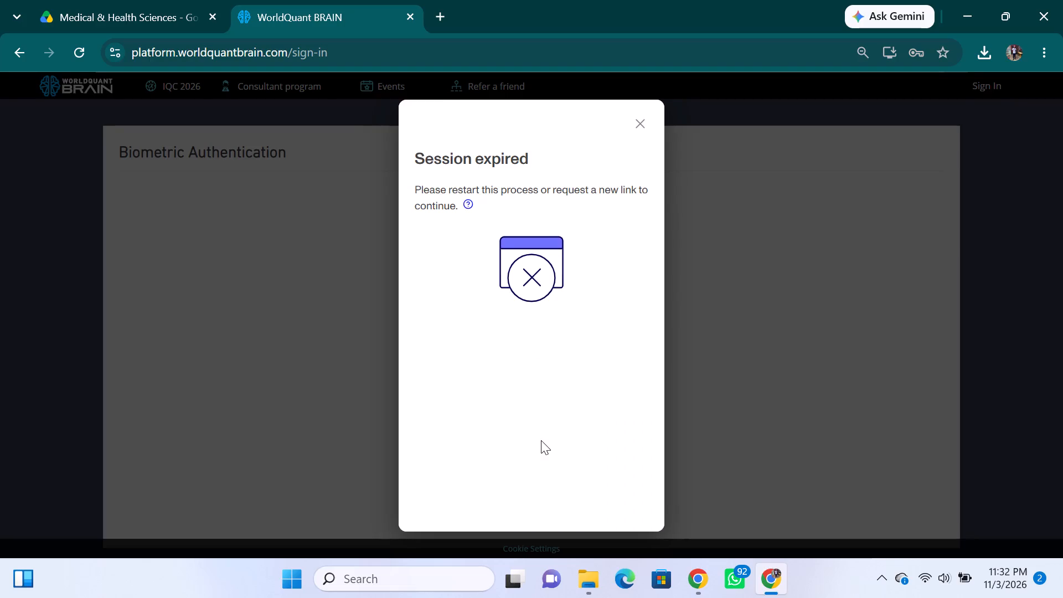
Dismiss the expired biometric authentication session dialog and continue with the WorldQuant BRAIN sign-in.
click(642, 122)
click(356, 378)
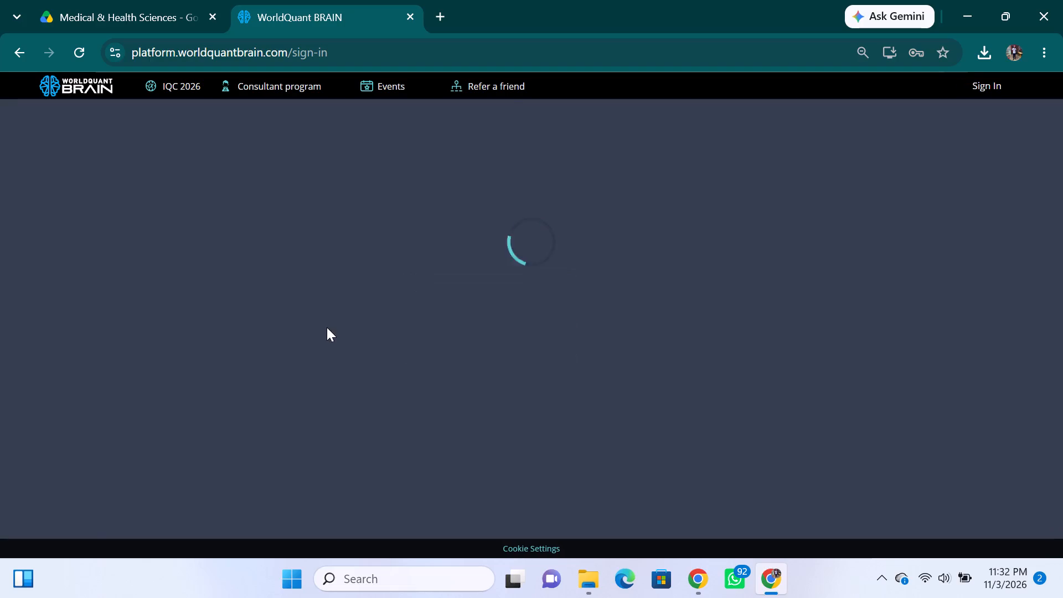
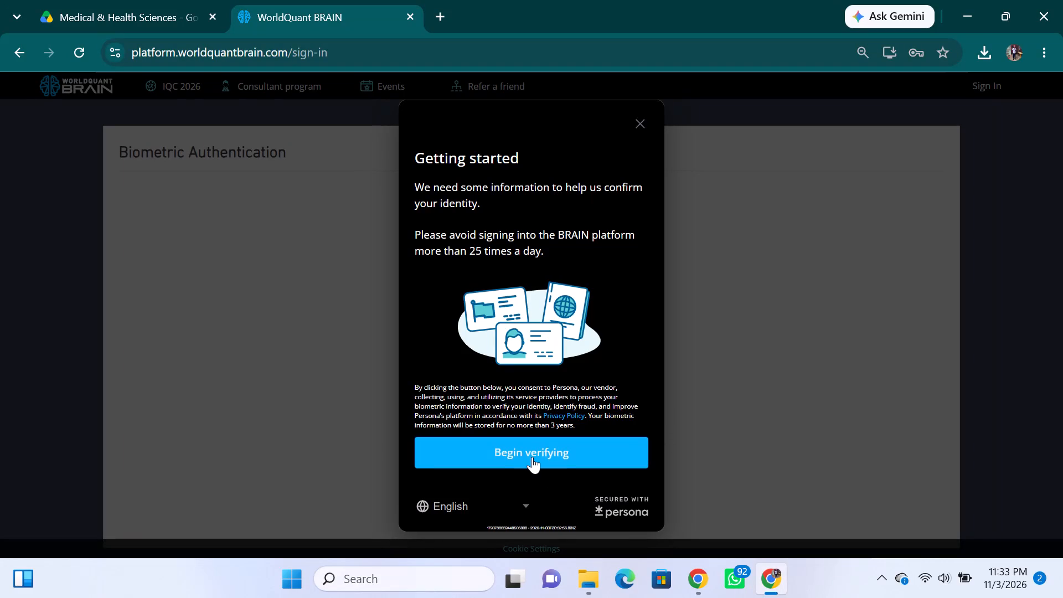
Begin the Persona identity verification and choose to continue the face check on another device.
click(532, 457)
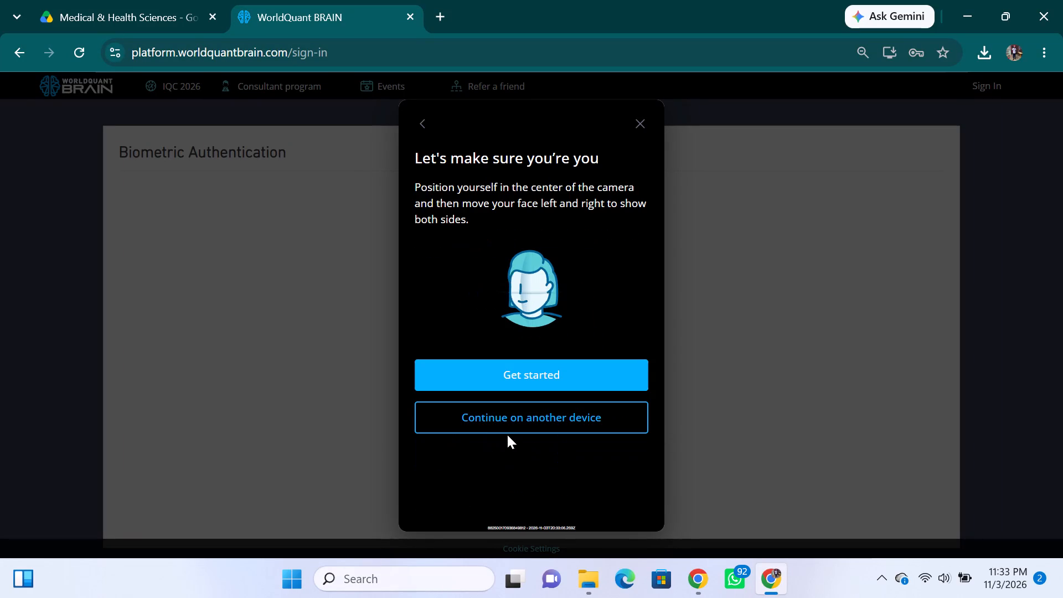
click(522, 419)
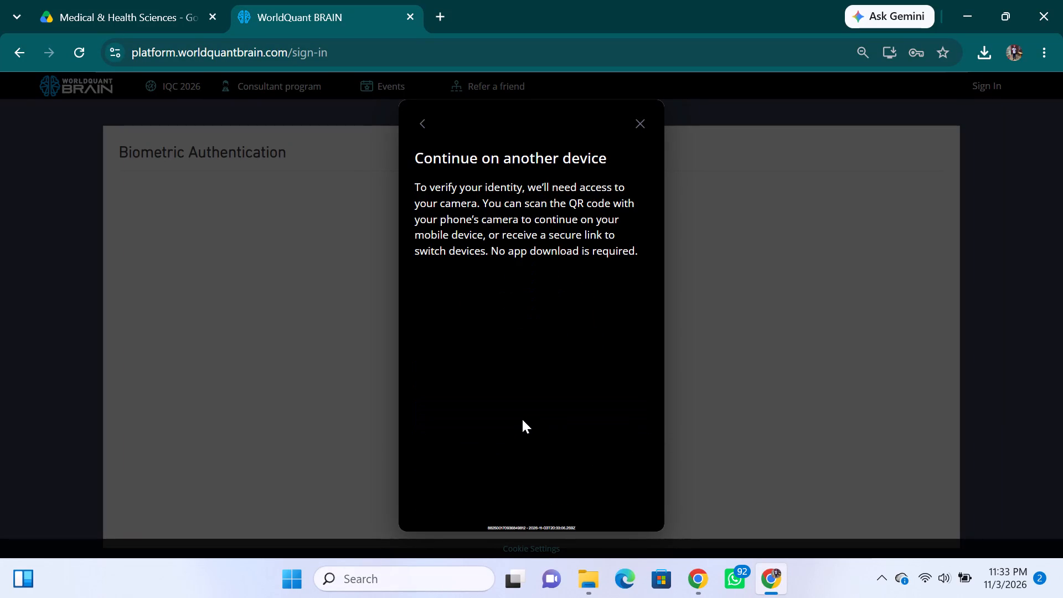
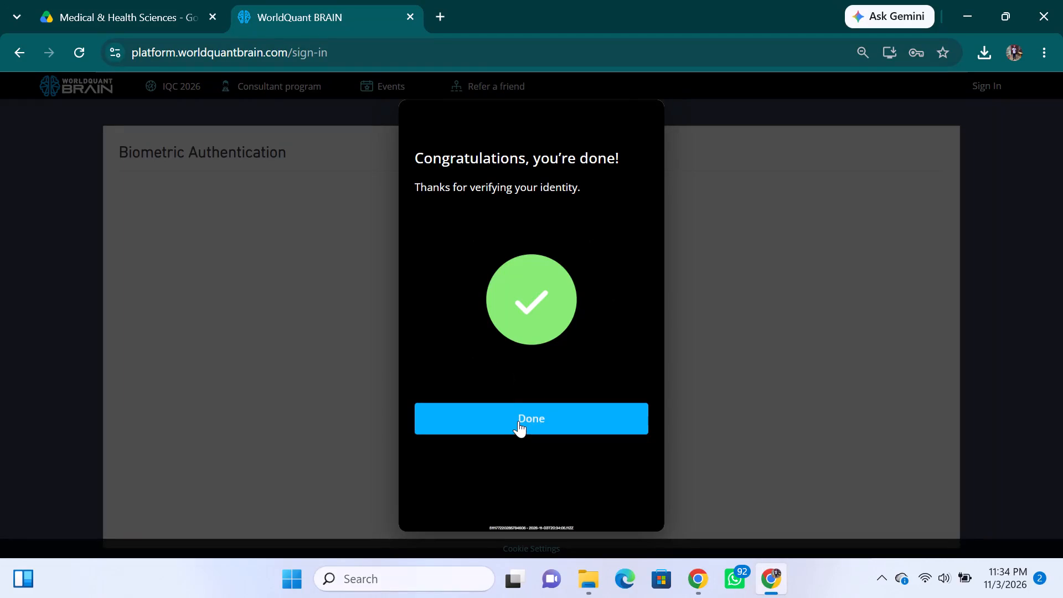
Close the completed identity verification to finish signing in to the platform.
click(518, 421)
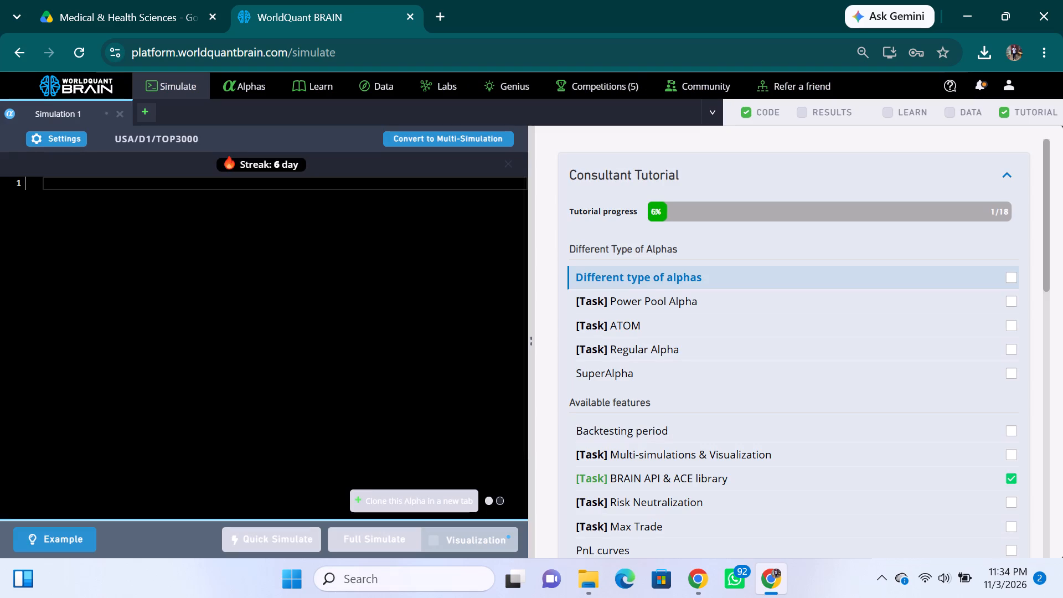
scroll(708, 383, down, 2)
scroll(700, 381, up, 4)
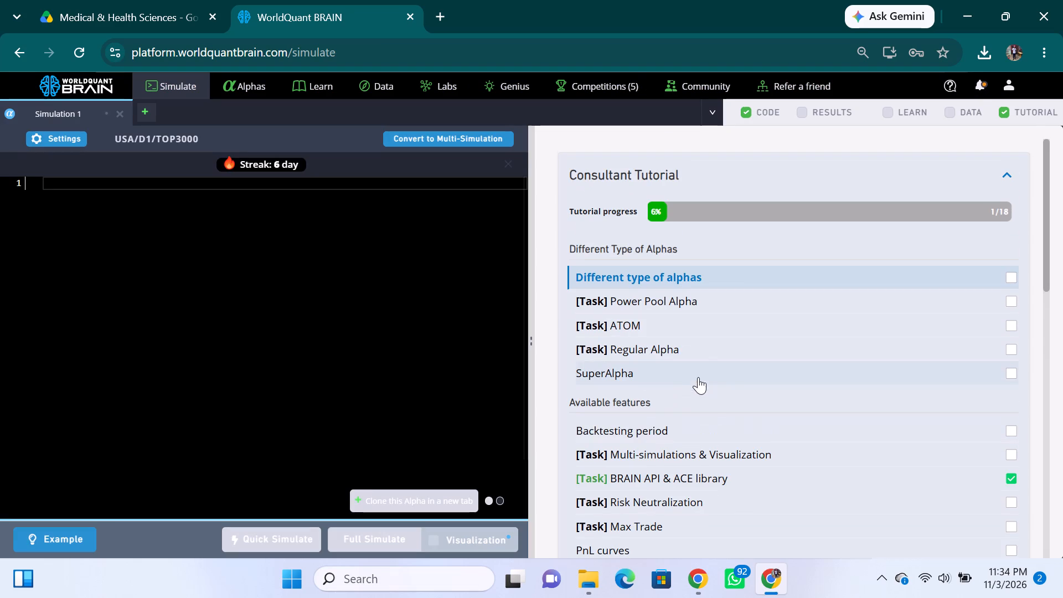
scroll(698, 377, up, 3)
Open the profile's Performance page and examine the Base Payment and Submitted Alphas charts and their period tables.
click(1012, 79)
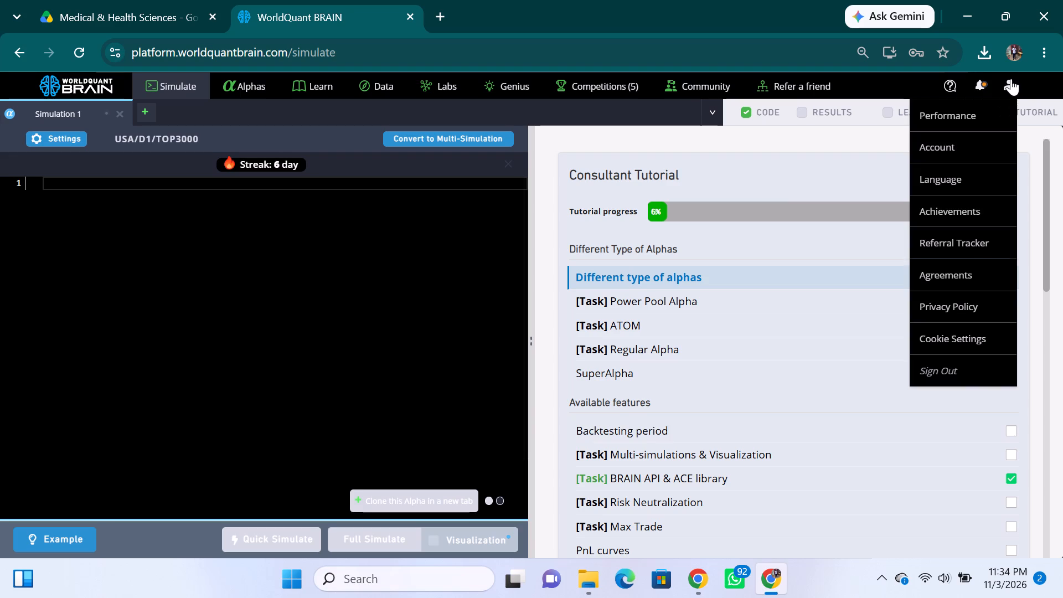
click(946, 119)
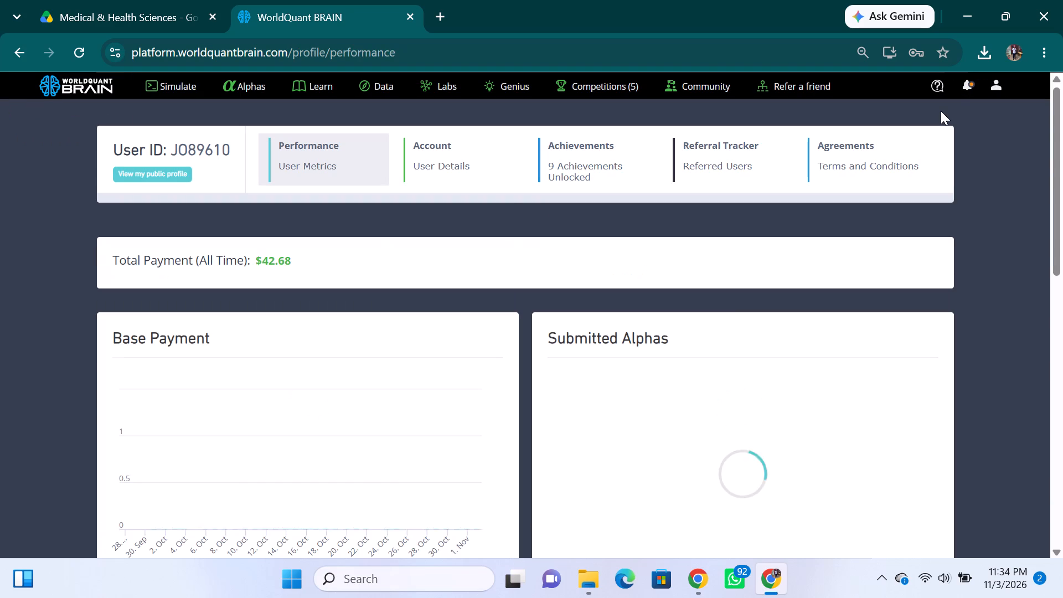
scroll(421, 354, down, 2)
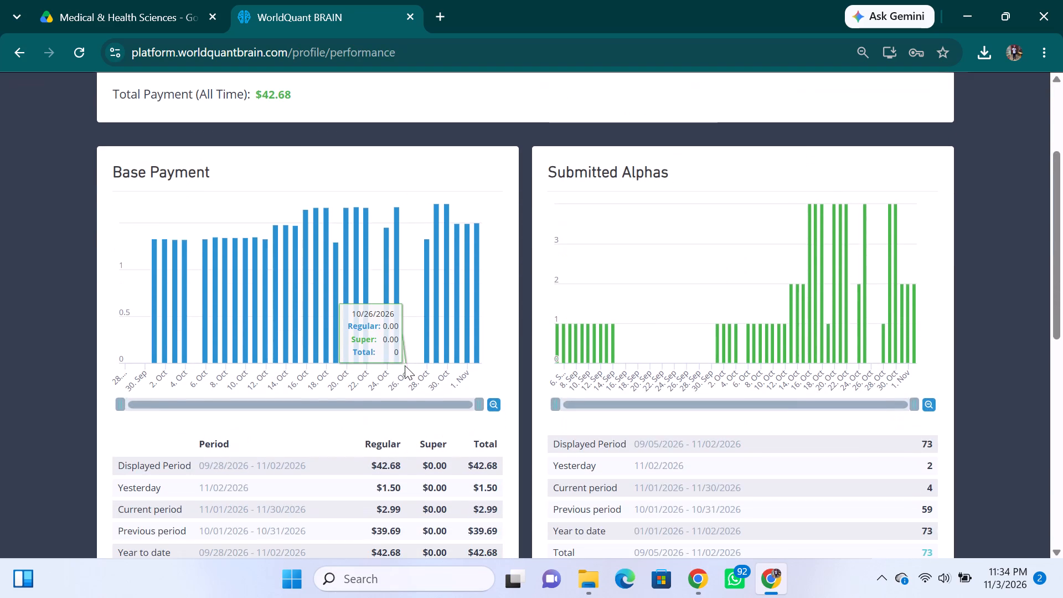
scroll(393, 368, down, 1)
scroll(466, 418, up, 1)
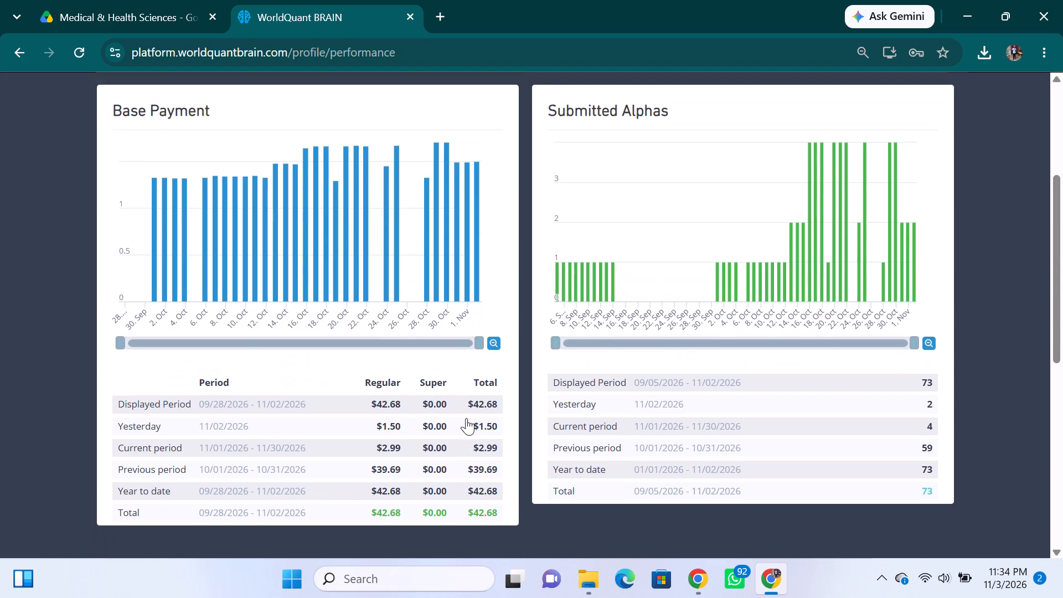
scroll(466, 418, up, 2)
scroll(452, 441, down, 1)
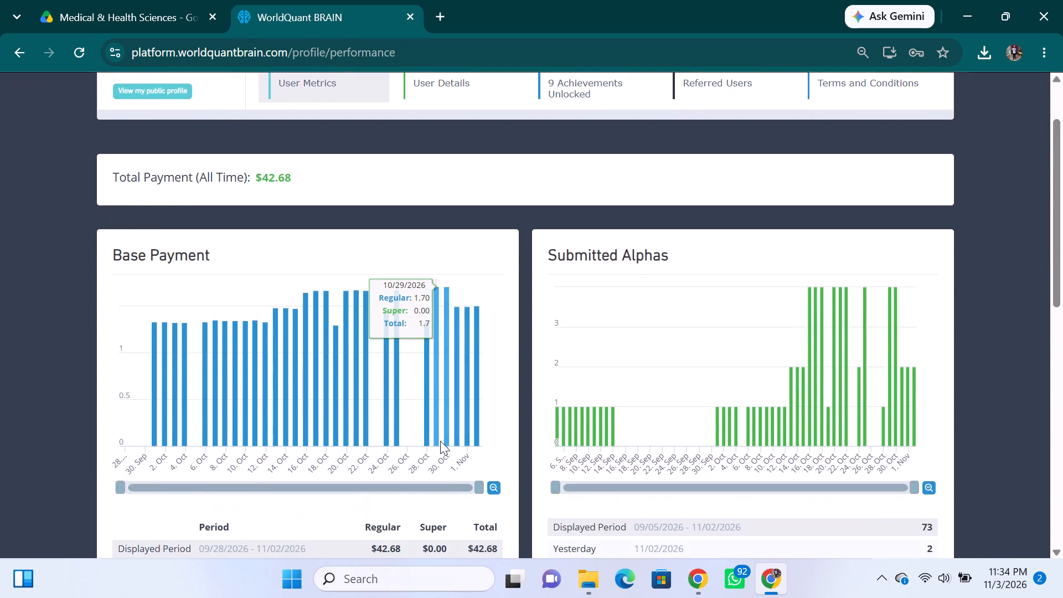
scroll(439, 441, down, 2)
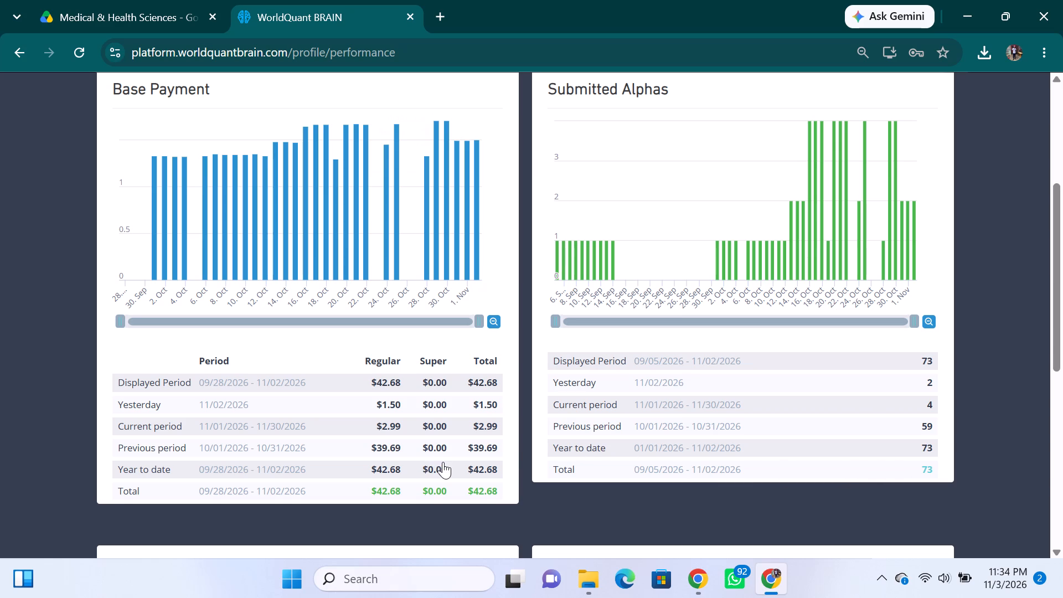
scroll(443, 462, up, 9)
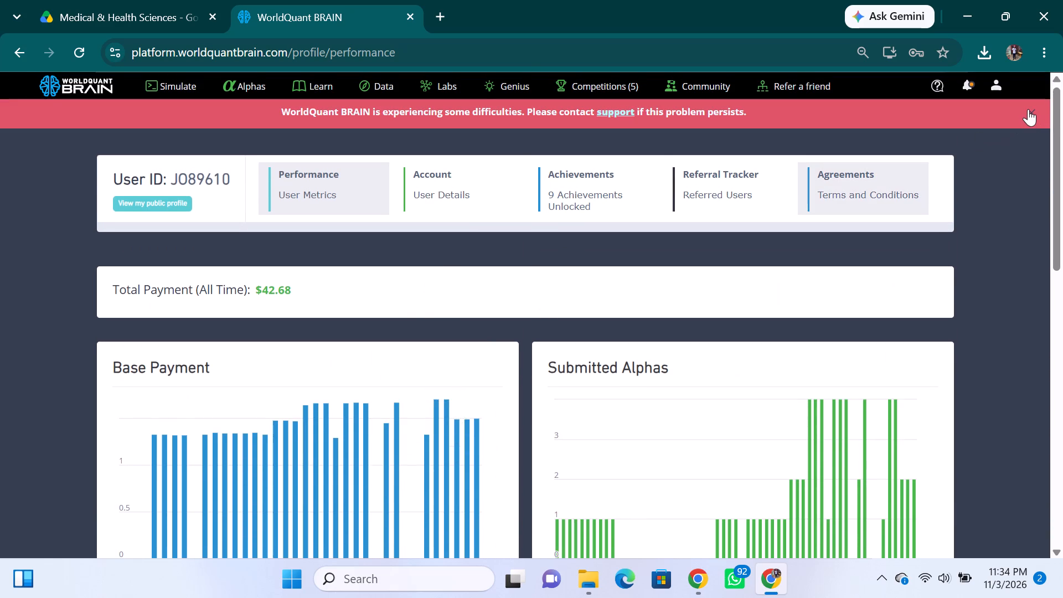
Dismiss the platform difficulties banner on the Performance page.
click(1030, 110)
Review the Performance page from Base Payment and Submitted Alphas down to Simulated Alphas and Other Payment.
scroll(399, 337, up, 2)
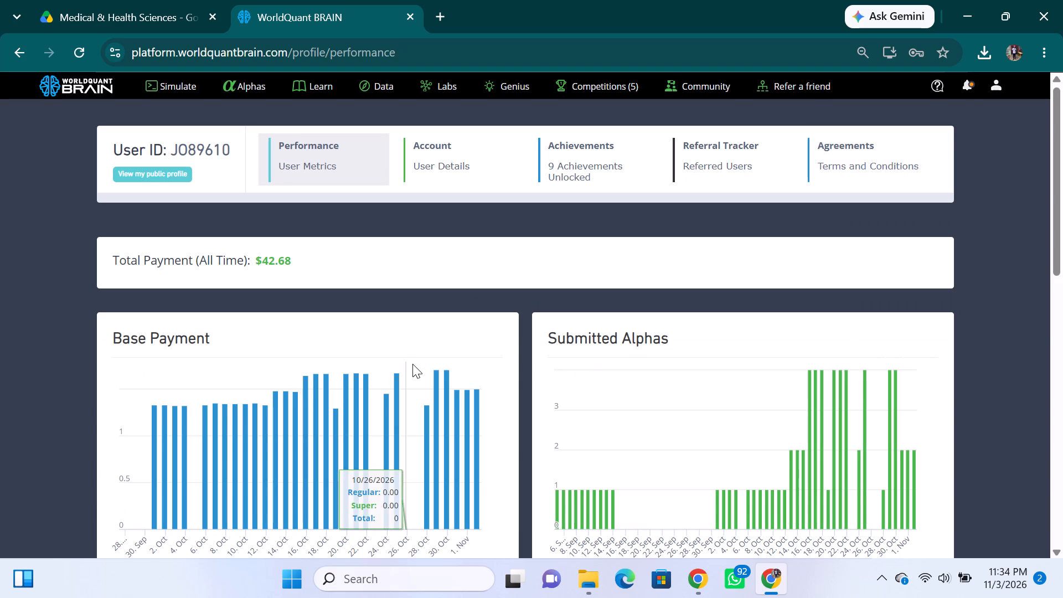
scroll(411, 365, down, 2)
scroll(411, 368, up, 5)
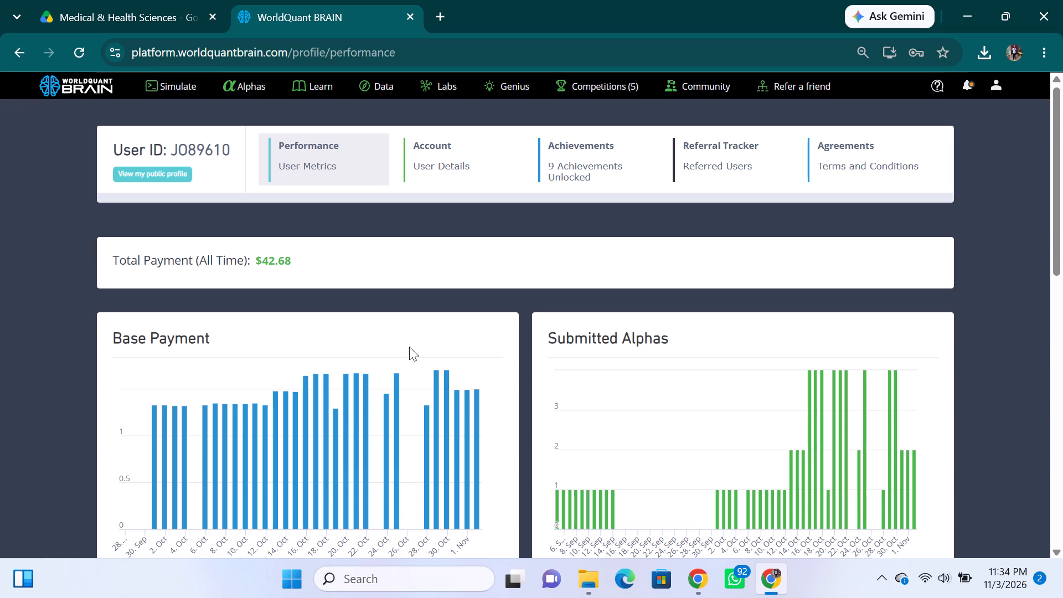
scroll(434, 486, down, 2)
scroll(388, 450, down, 2)
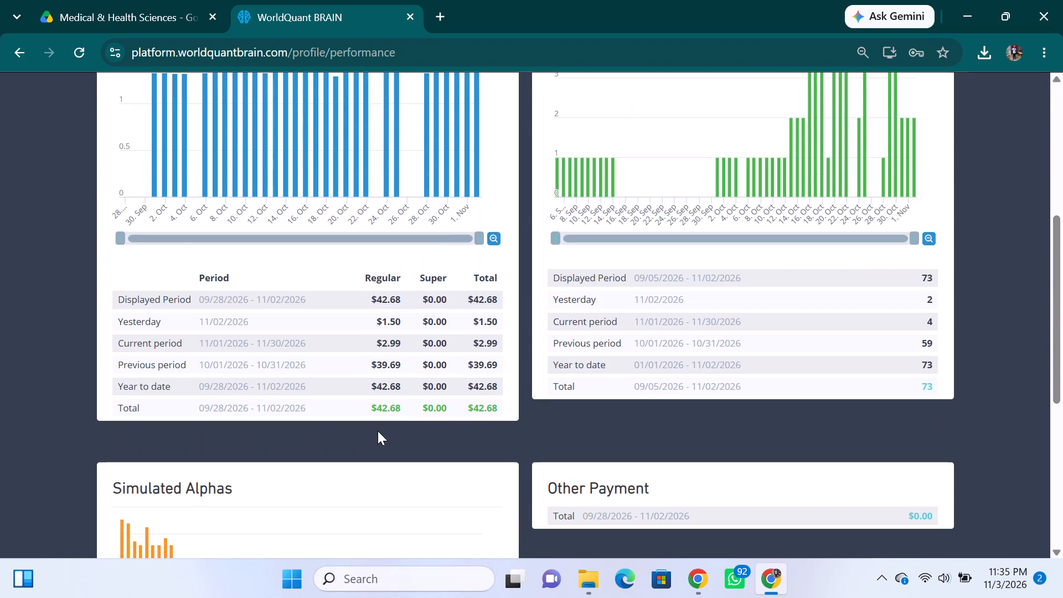
scroll(448, 394, down, 1)
scroll(371, 409, down, 1)
scroll(461, 385, down, 1)
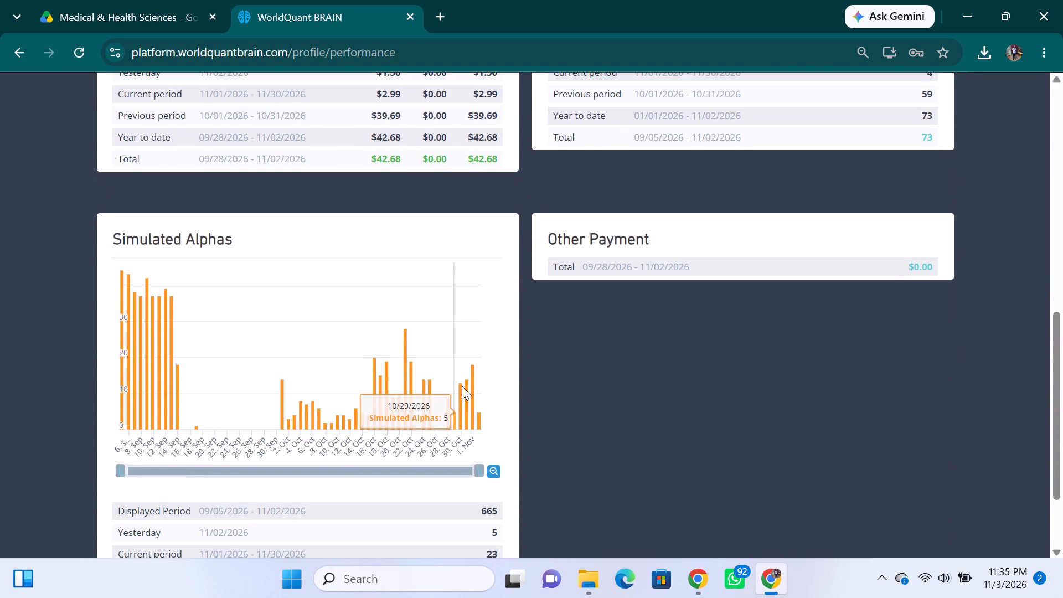
scroll(462, 386, down, 1)
scroll(392, 403, down, 1)
scroll(391, 403, up, 10)
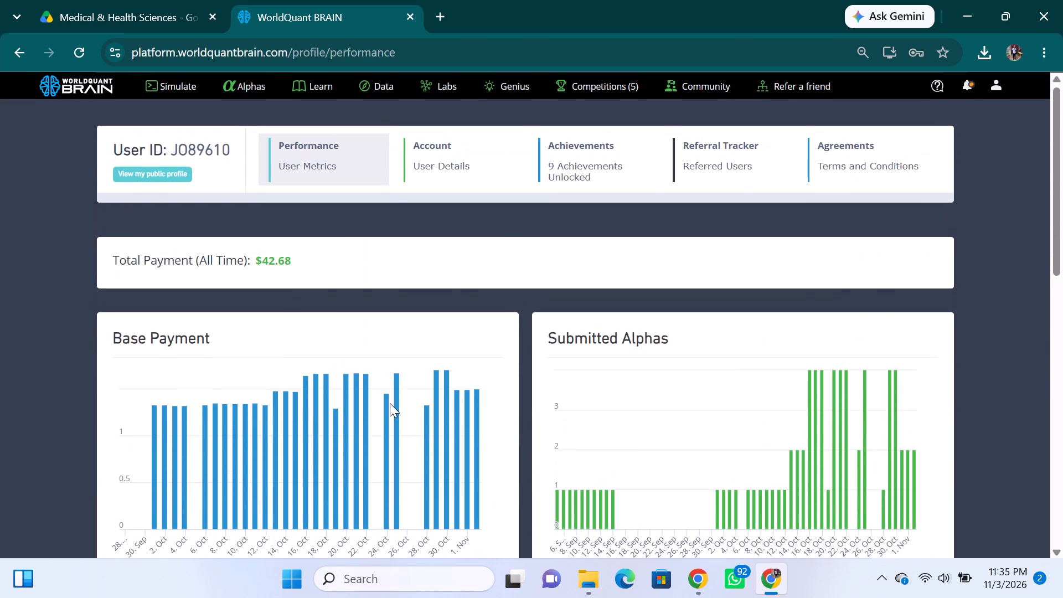
scroll(390, 403, up, 3)
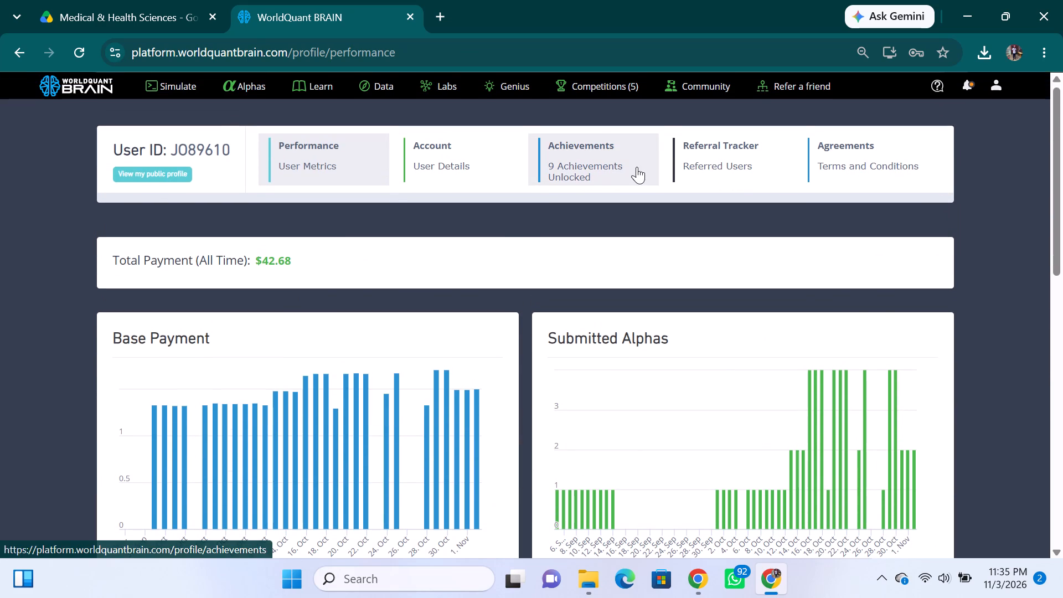
Return to the Simulate page with the alpha code editor.
click(178, 92)
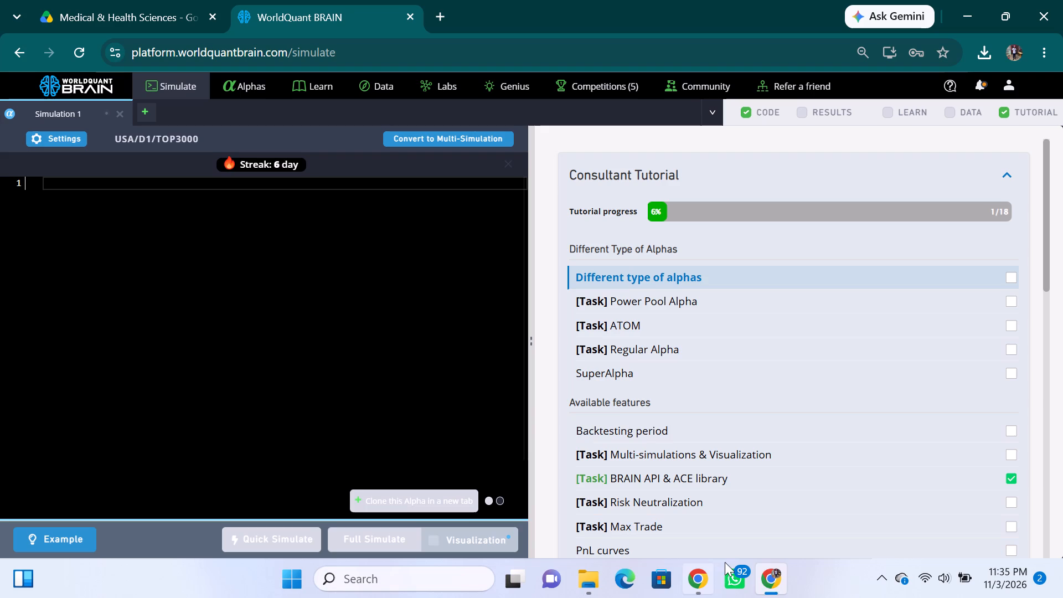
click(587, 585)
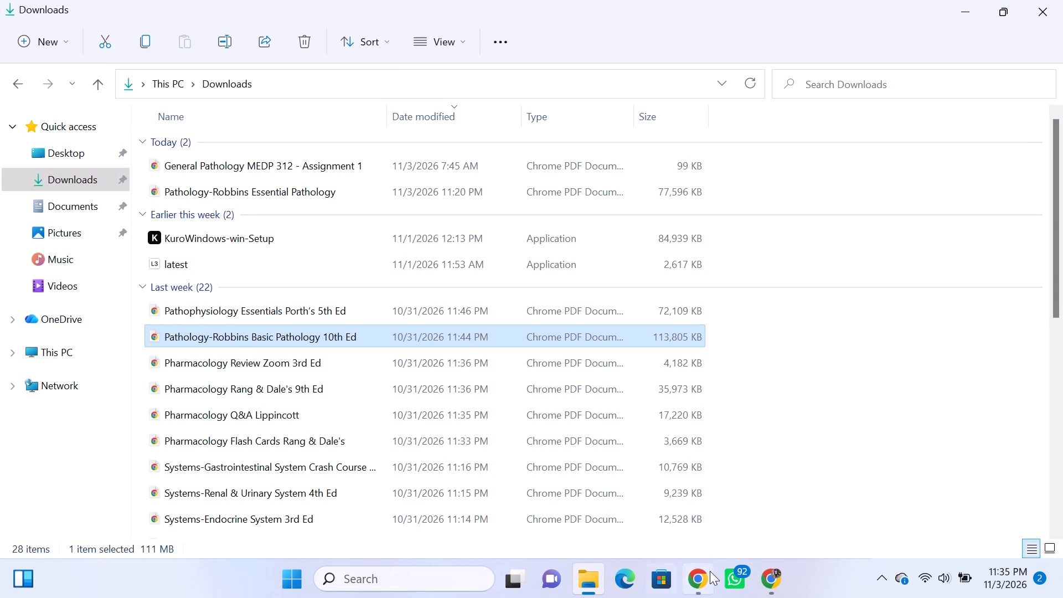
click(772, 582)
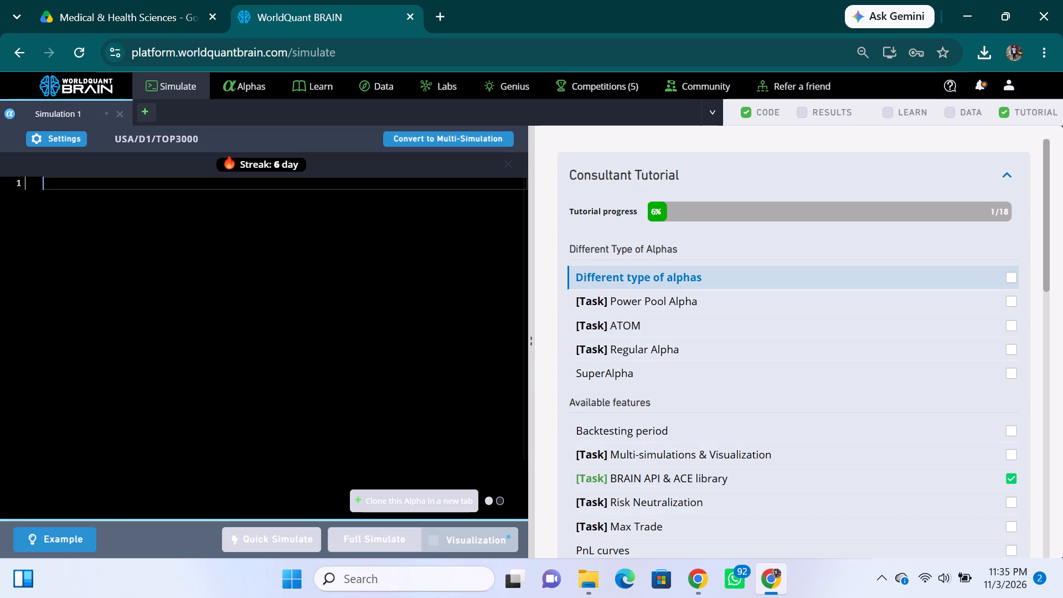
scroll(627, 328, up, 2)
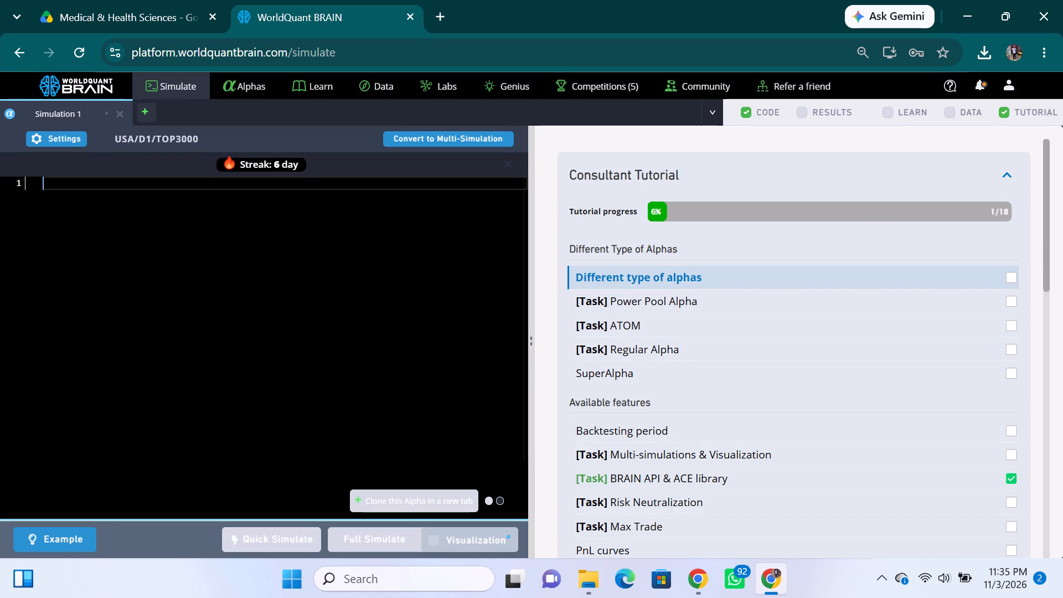
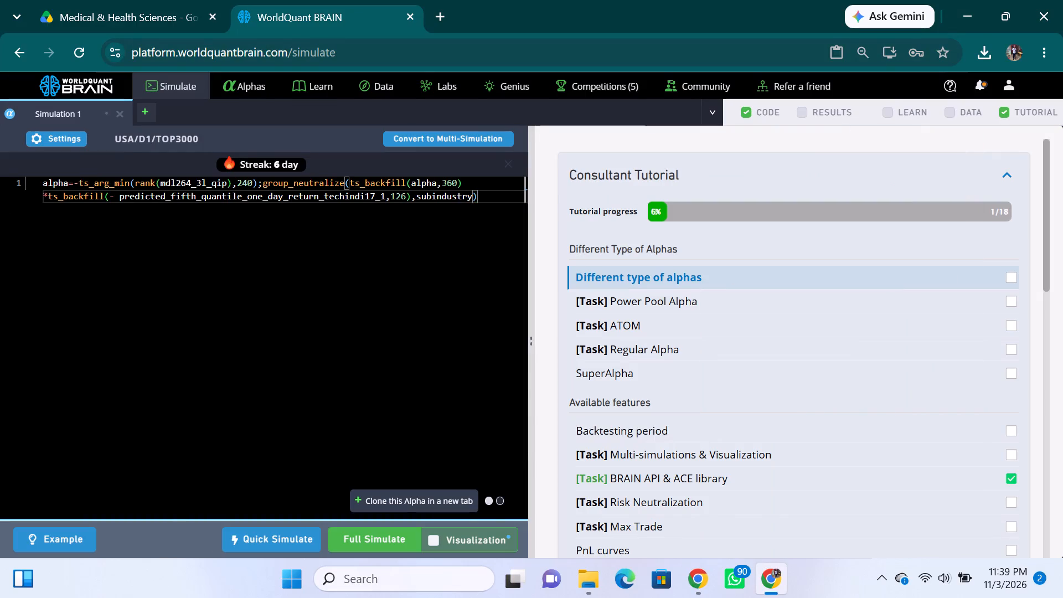
Cut the data field predicted_fifth_quantile_one_day_return_techindi17_1 out of the second ts_backfill call in the alpha expression.
double_click(234, 200)
right_click(234, 200)
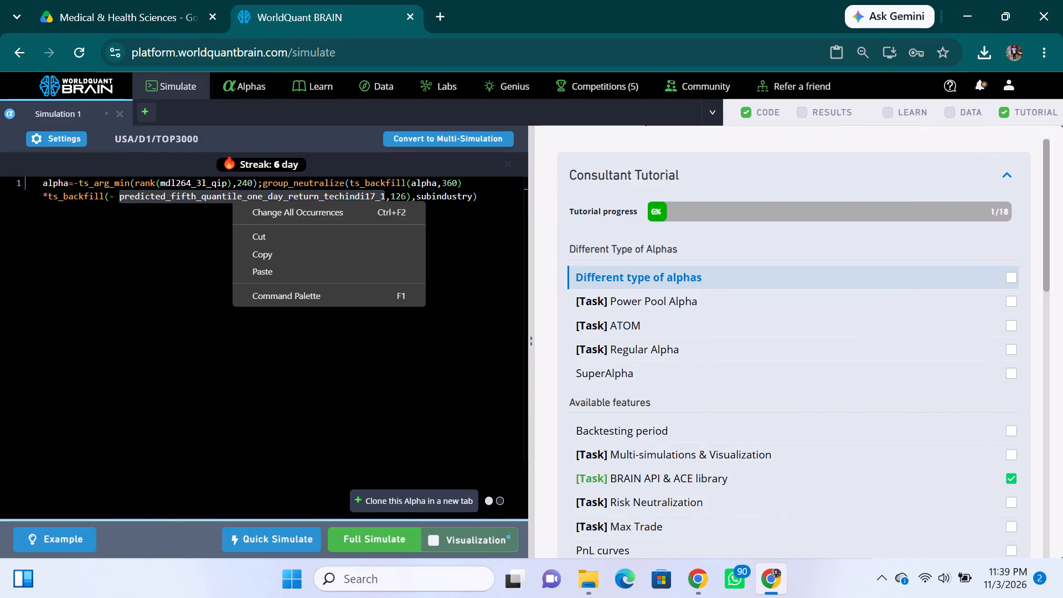
click(262, 233)
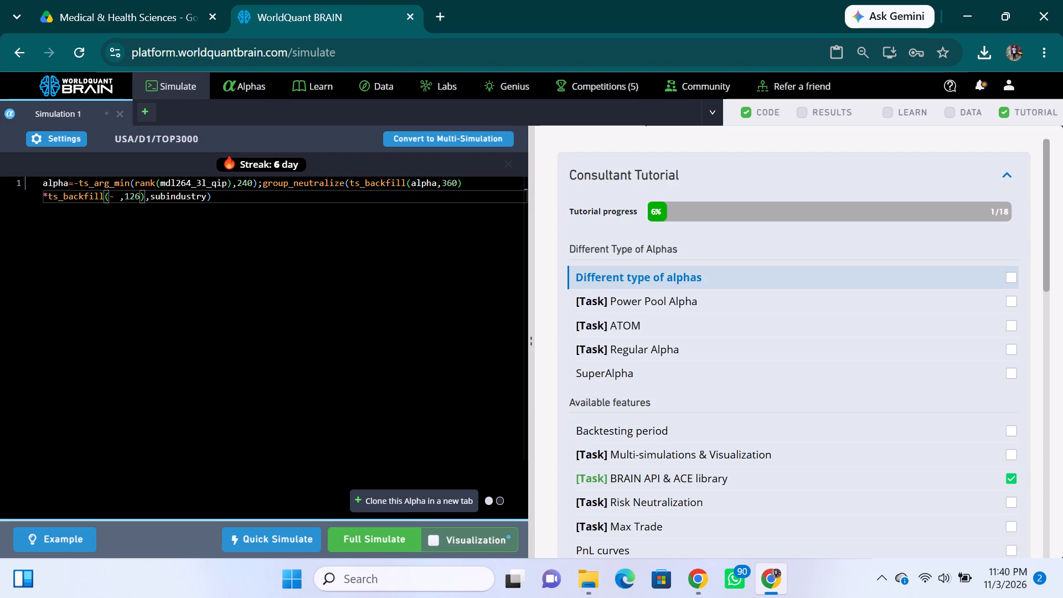
Configure Simulation 1 with region GLB, universe MINVOL1M, neutralization Slow Factors and decay 2, and apply the settings.
click(49, 140)
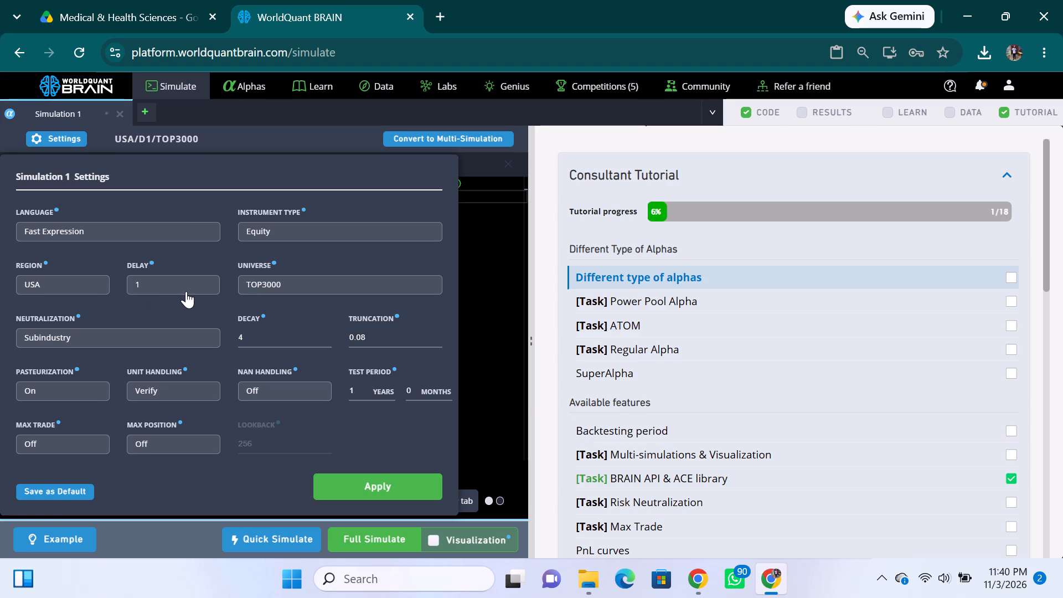
click(80, 282)
click(52, 327)
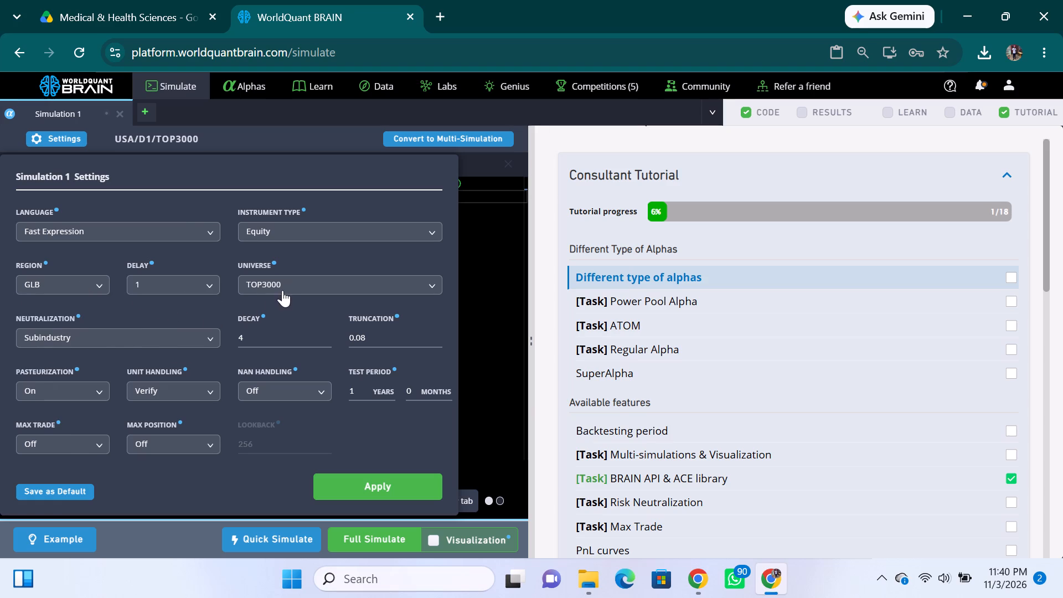
click(284, 288)
click(263, 328)
click(137, 339)
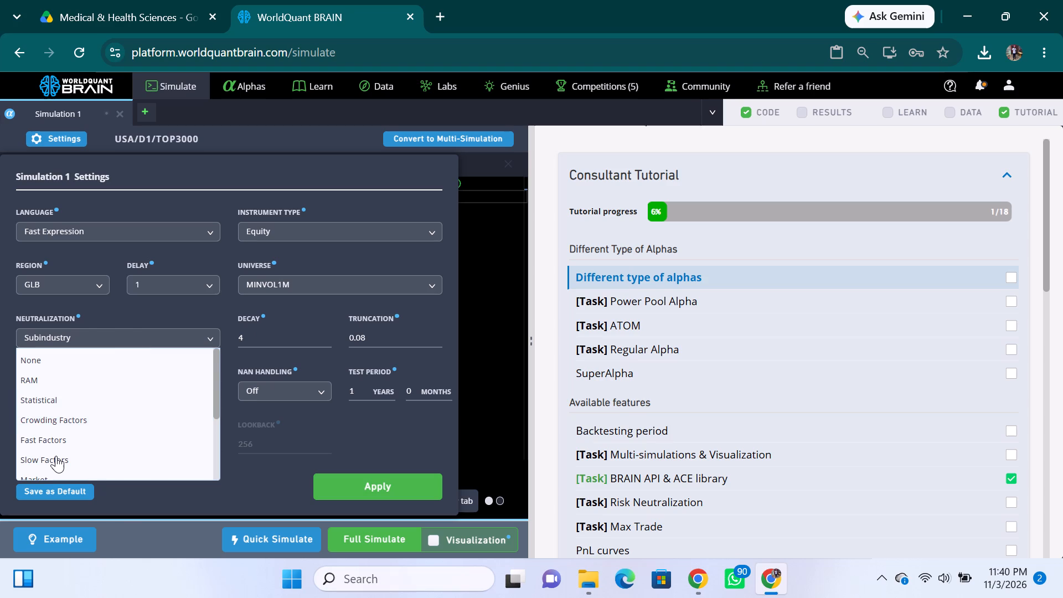
click(57, 456)
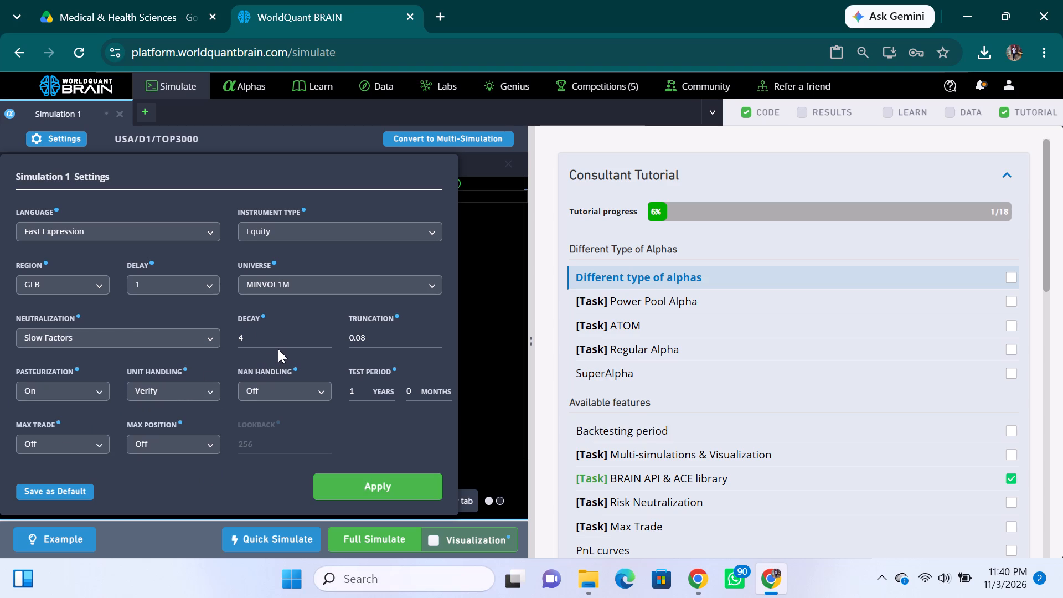
click(327, 340)
click(327, 340)
click(367, 486)
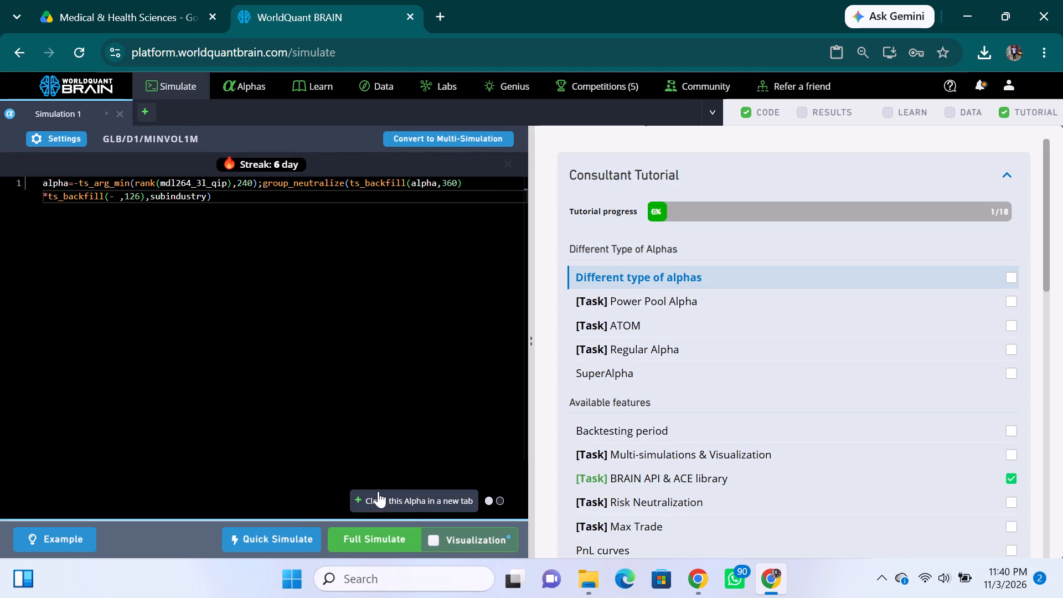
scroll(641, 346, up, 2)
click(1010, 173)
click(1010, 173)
Search the simulation's data catalogue for the copied field name predicted_fifth_quantile_one_day_return_techindi17_1.
click(949, 110)
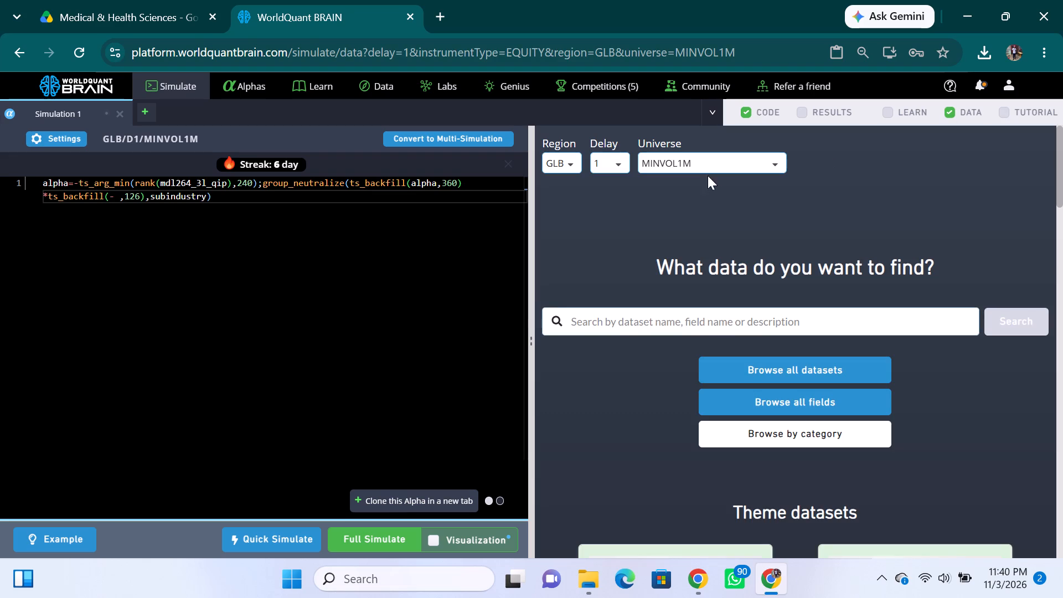
click(601, 323)
right_click(601, 323)
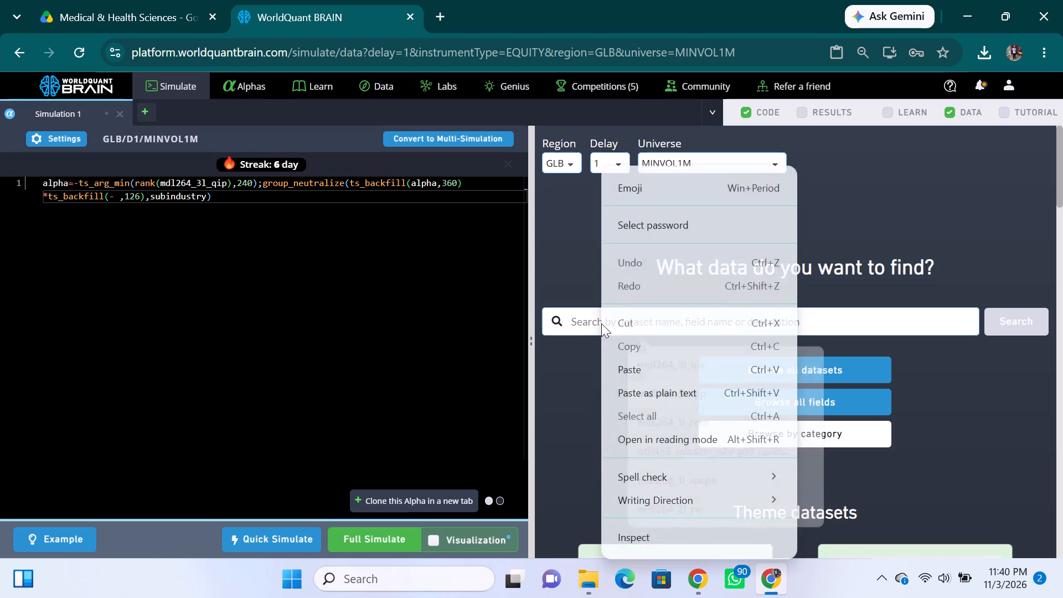
click(626, 368)
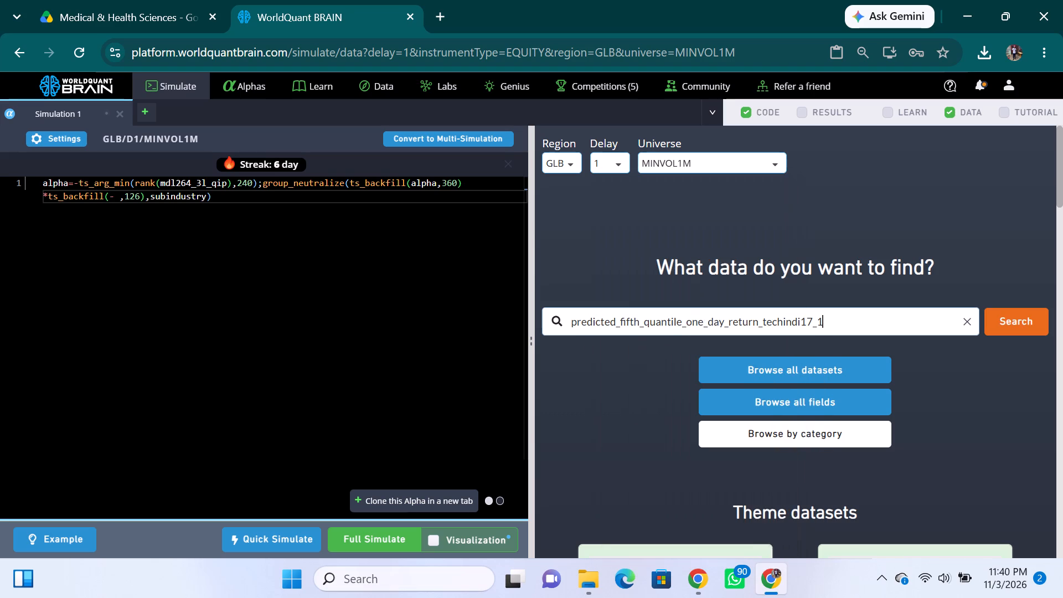
Run the data catalogue search for predicted_fifth_quantile_one_day_return_techindi17_1 and examine the matching fields.
key(Return)
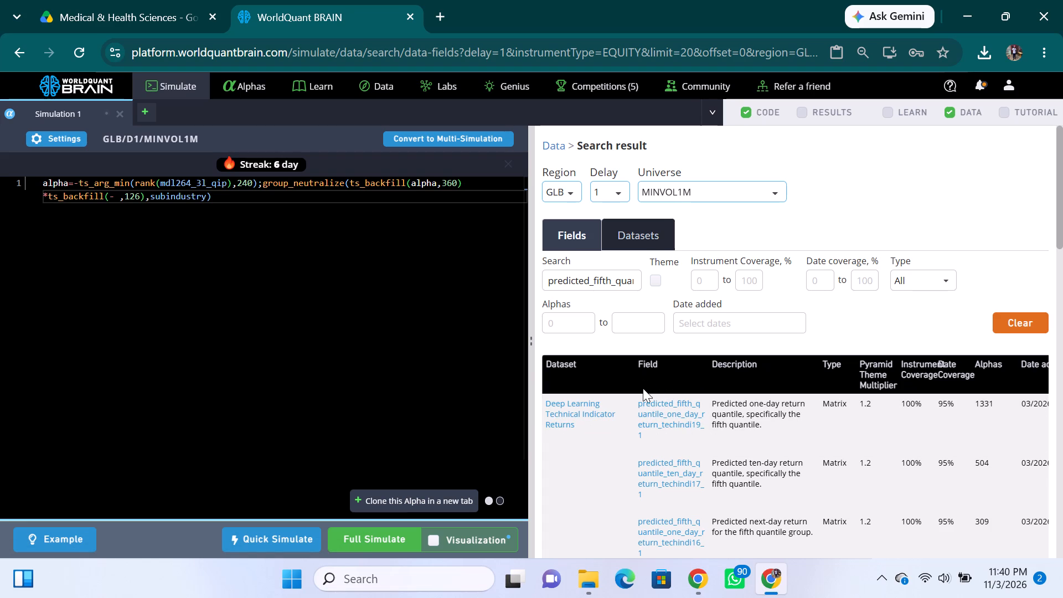
scroll(643, 389, down, 1)
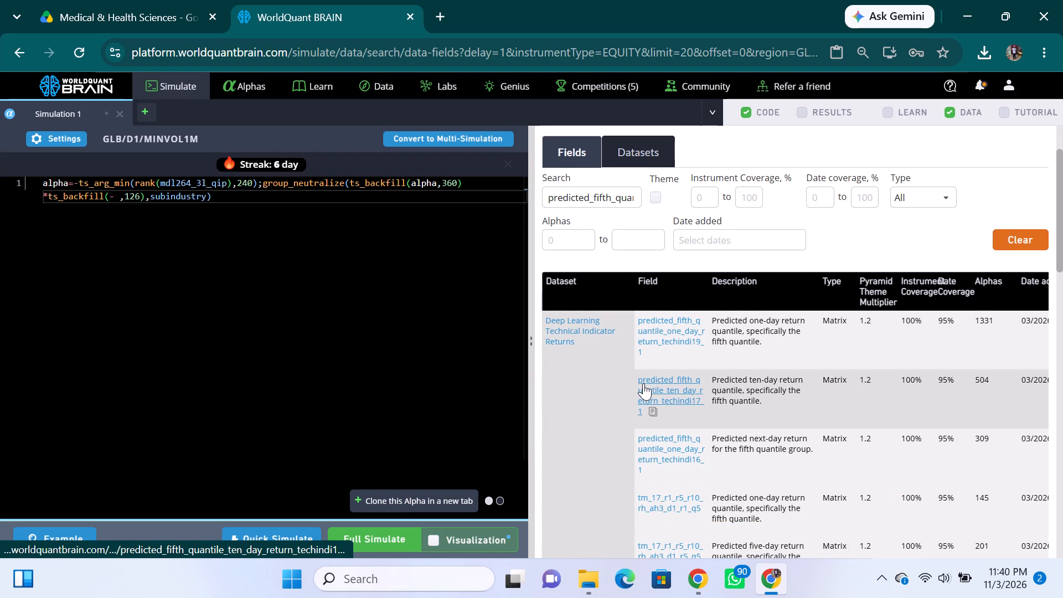
scroll(668, 361, down, 1)
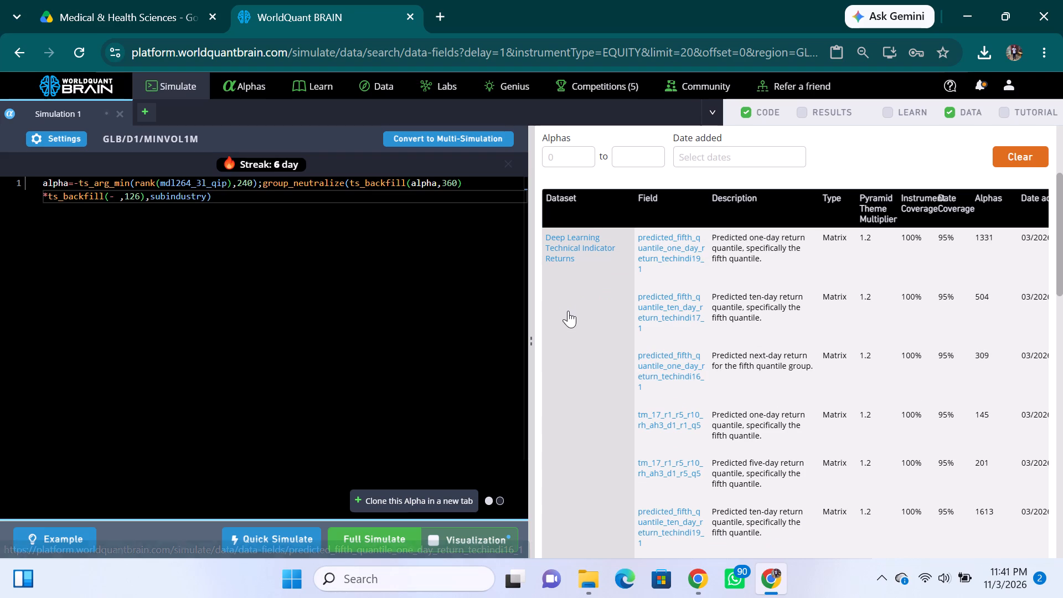
Place the text cursor in the second ts_backfill's first argument, after the minus sign and before the comma.
click(119, 195)
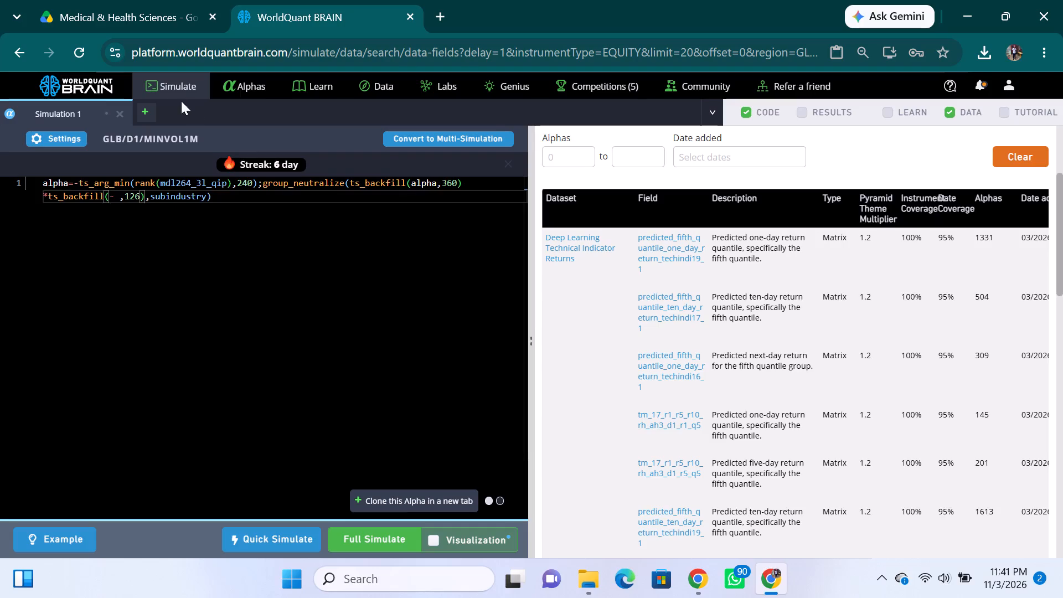
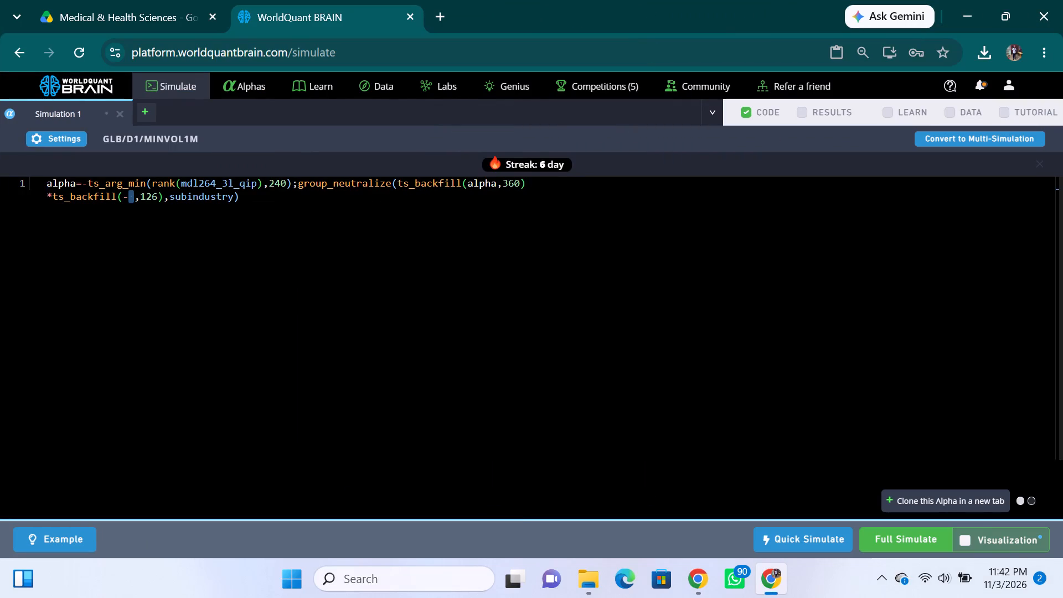
Clear the selection inside the second ts_backfill and place the cursor at the end of the alpha expression.
click(158, 286)
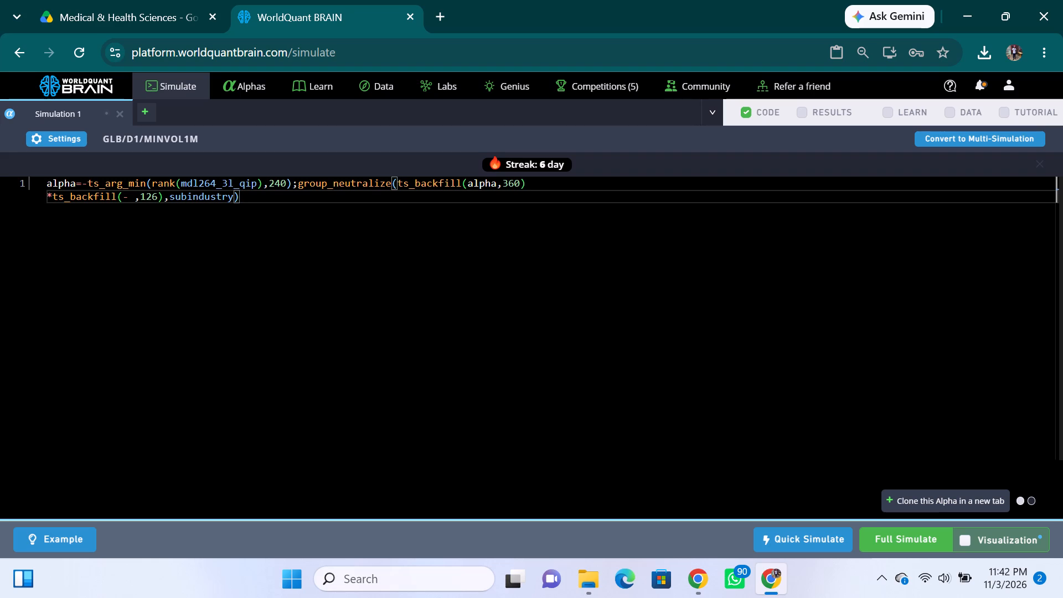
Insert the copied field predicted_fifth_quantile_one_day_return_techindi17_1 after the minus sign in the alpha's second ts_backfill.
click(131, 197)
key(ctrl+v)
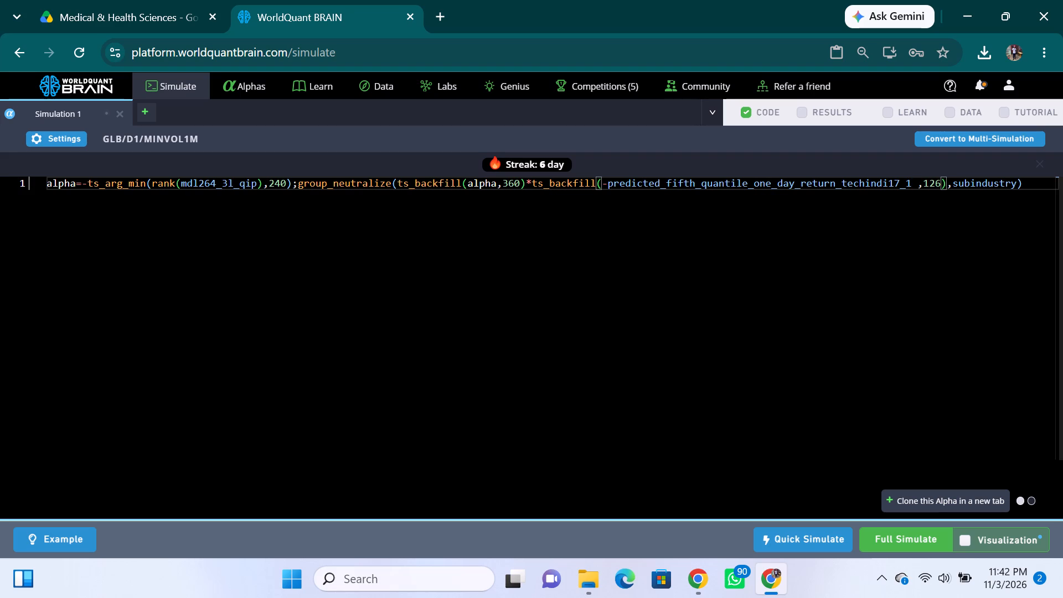
Replace the field in the second ts_backfill with predicted_fifth_quantile_one_day_return_techindi16_1, copied from the data-field search results.
click(951, 113)
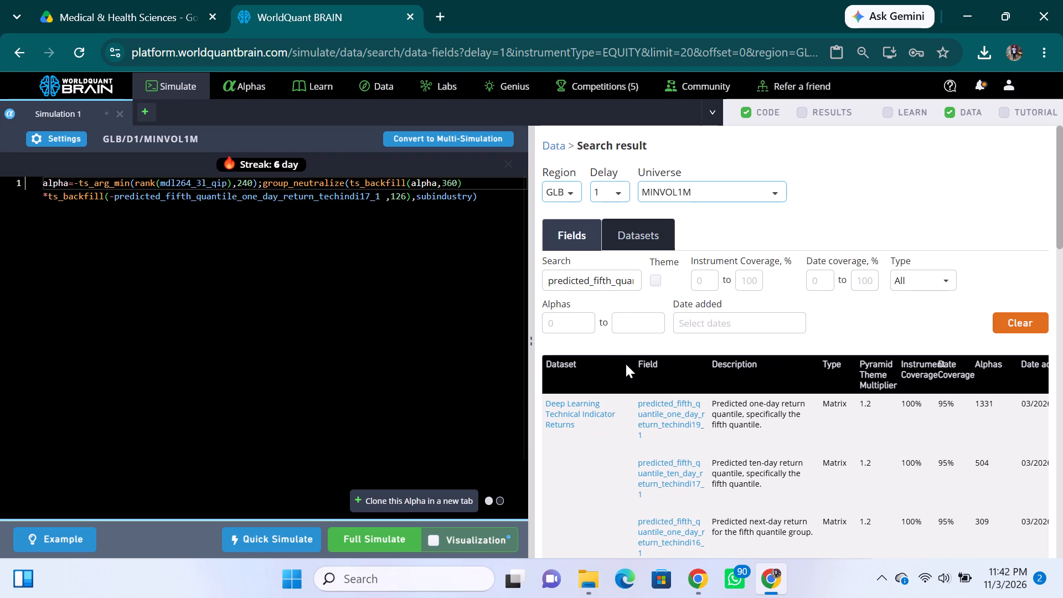
scroll(624, 369, down, 1)
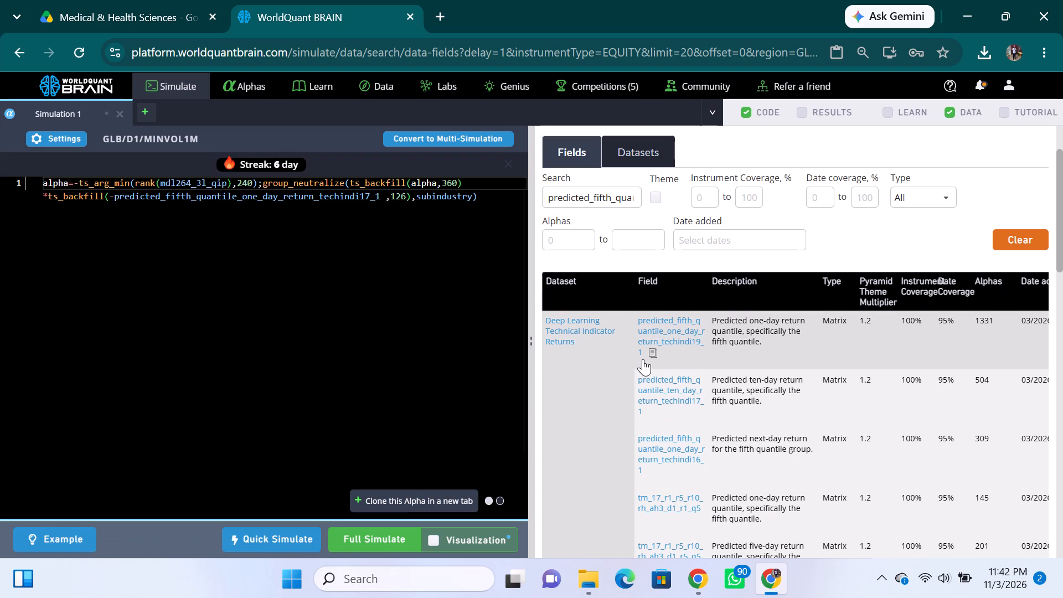
scroll(644, 357, down, 1)
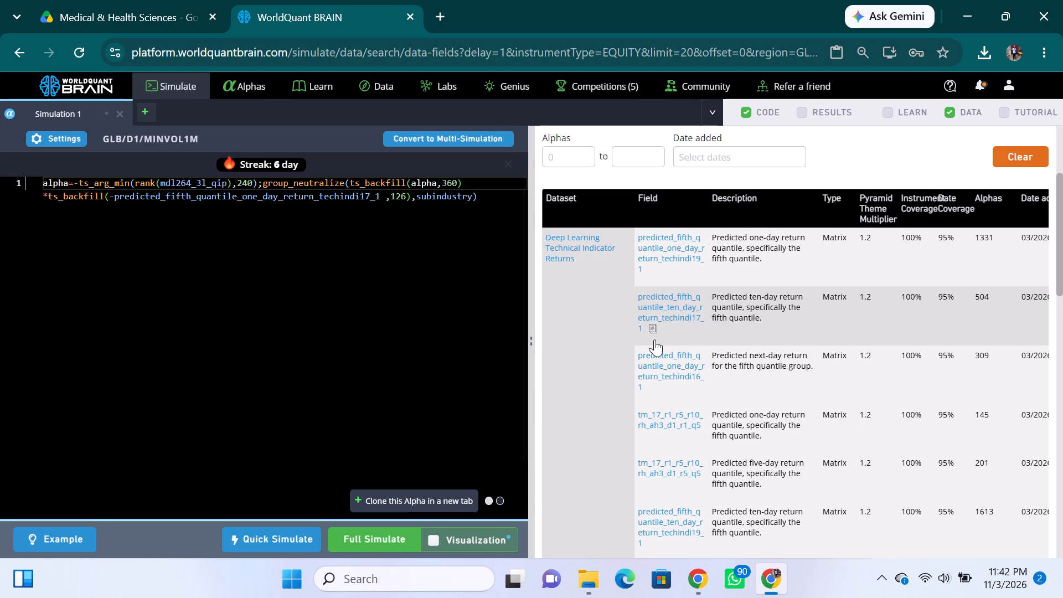
scroll(654, 341, down, 1)
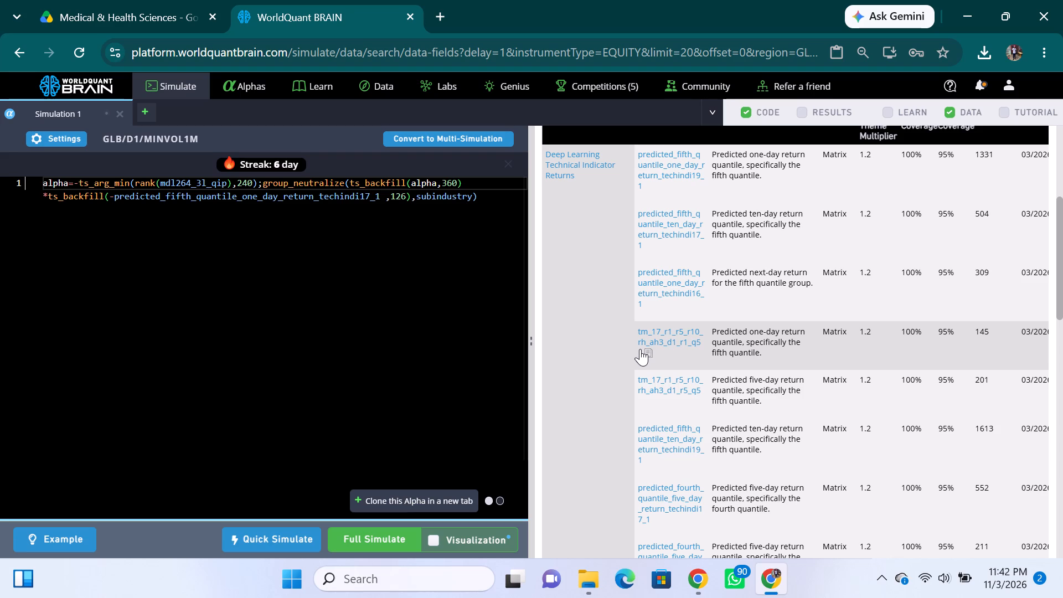
scroll(641, 349, down, 1)
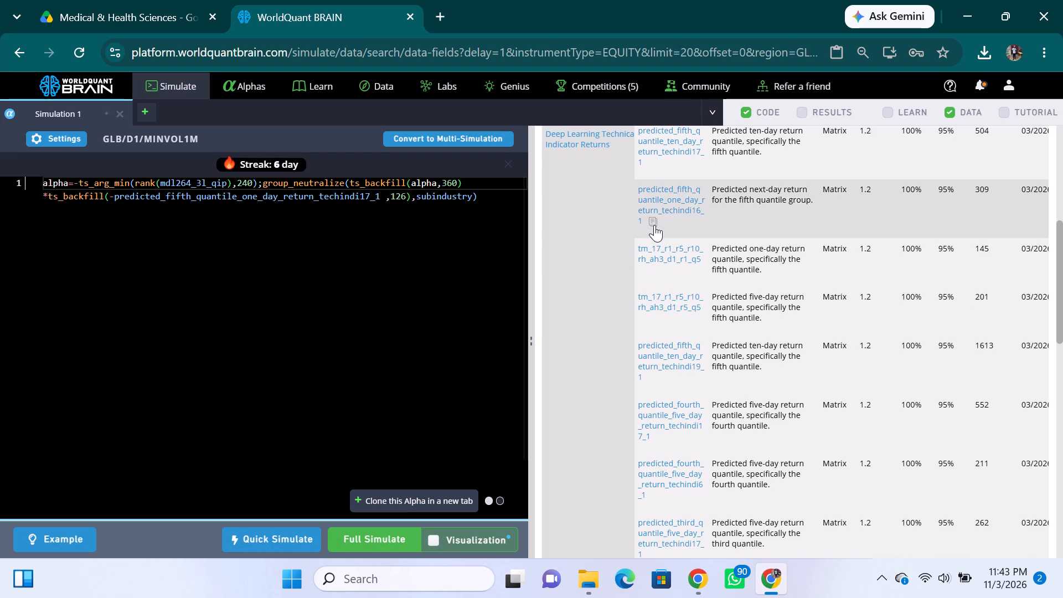
click(654, 225)
double_click(224, 198)
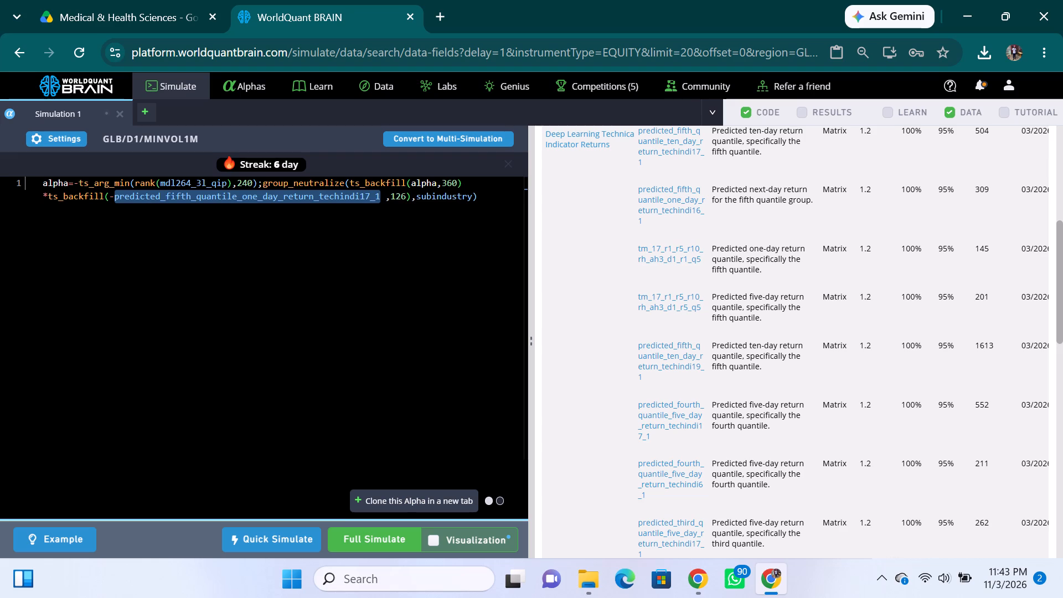
key(ctrl+v)
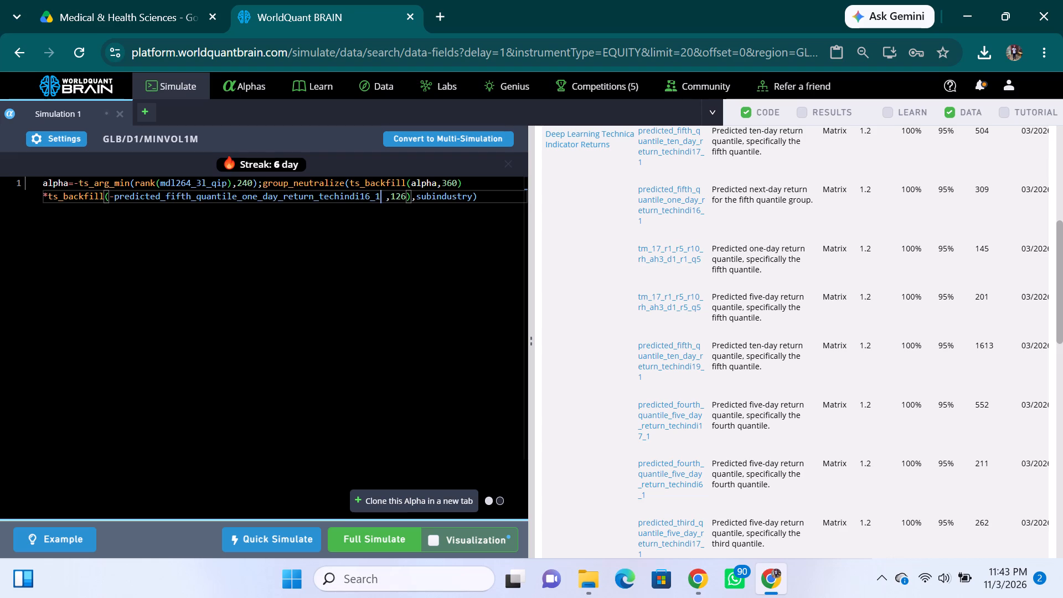
Run a full simulation of the alpha expression.
click(363, 543)
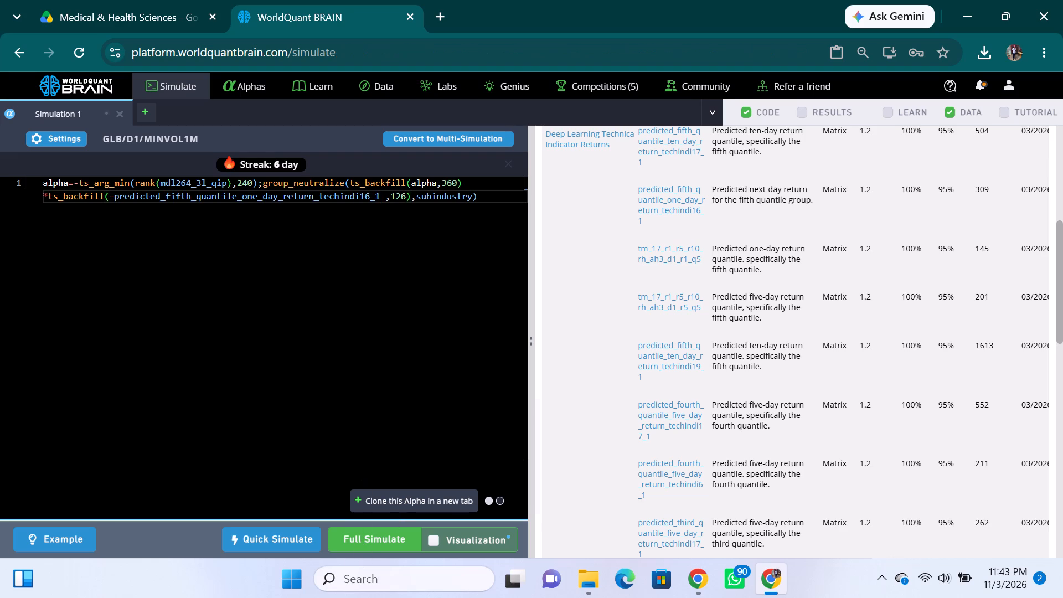
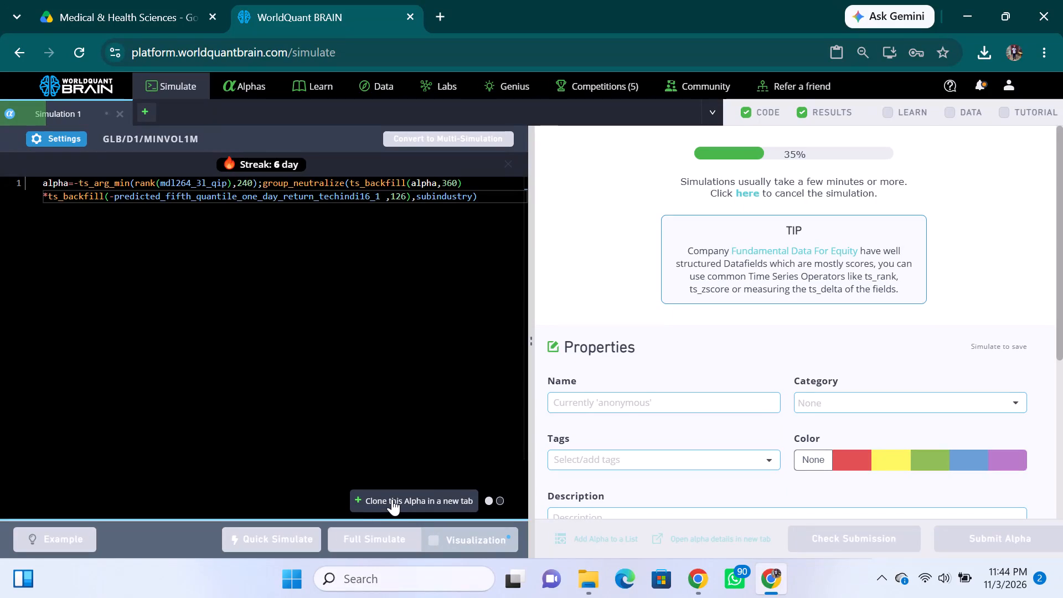
Clone the alpha three times into new simulation tabs, Simulation 2 to Simulation 4.
click(413, 498)
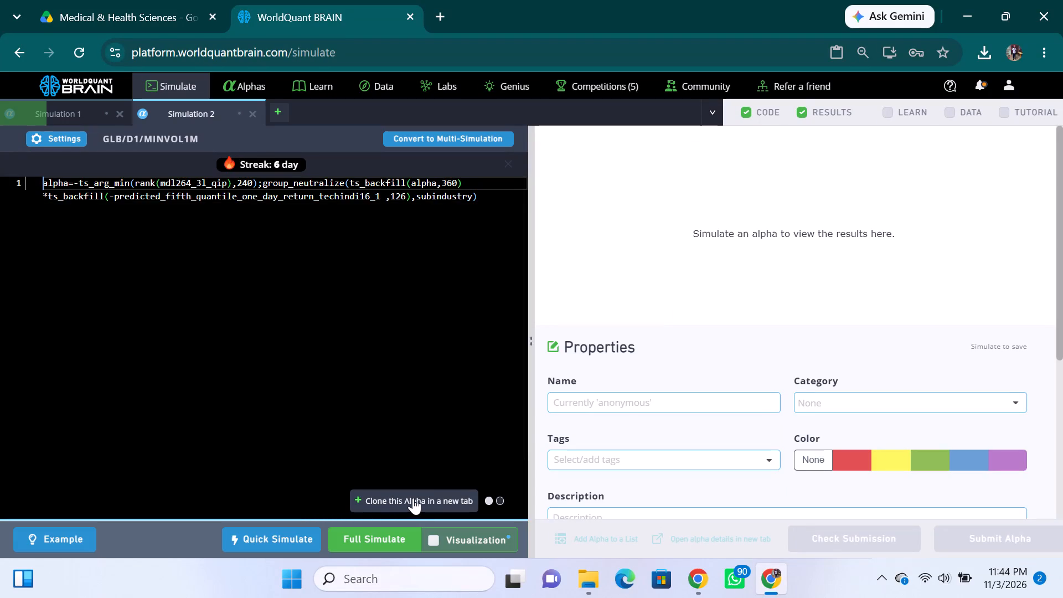
click(416, 500)
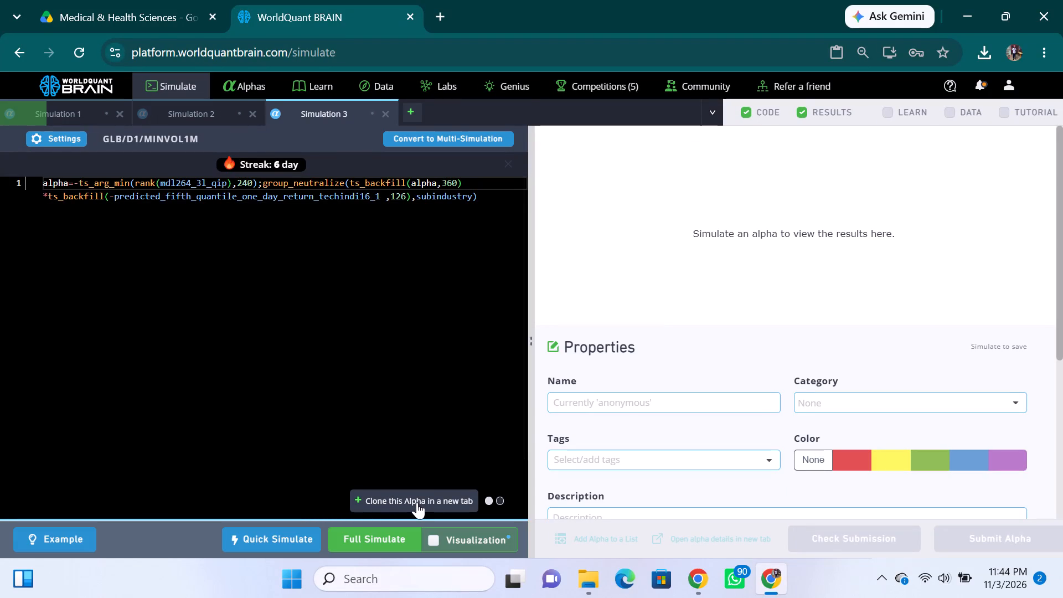
click(417, 502)
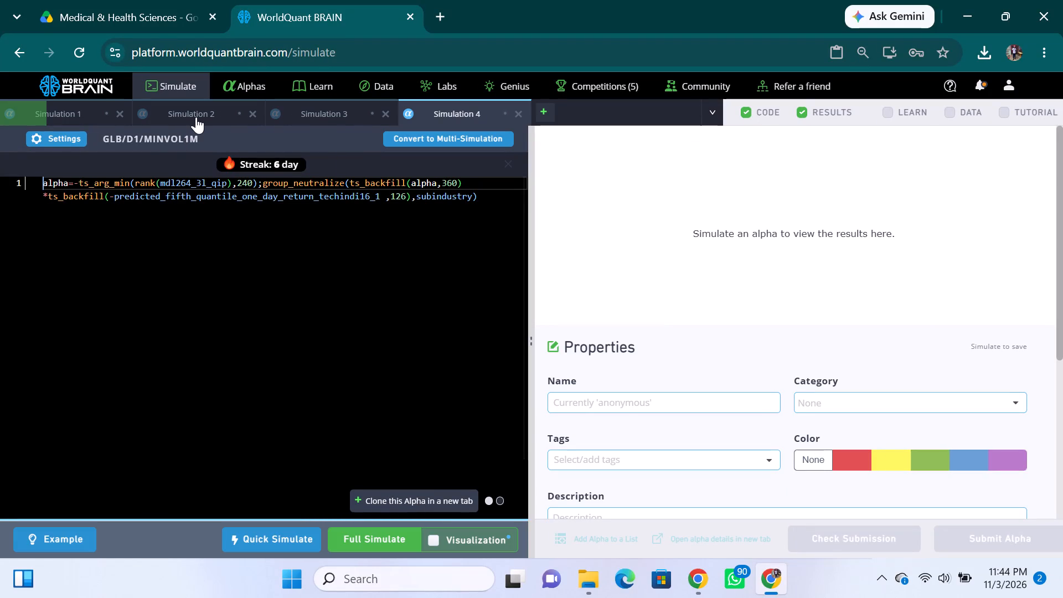
In Simulation 2, cut the field inside rank() and search the GLB MINVOL1M data fields for mdl264_3l_qip.
click(196, 117)
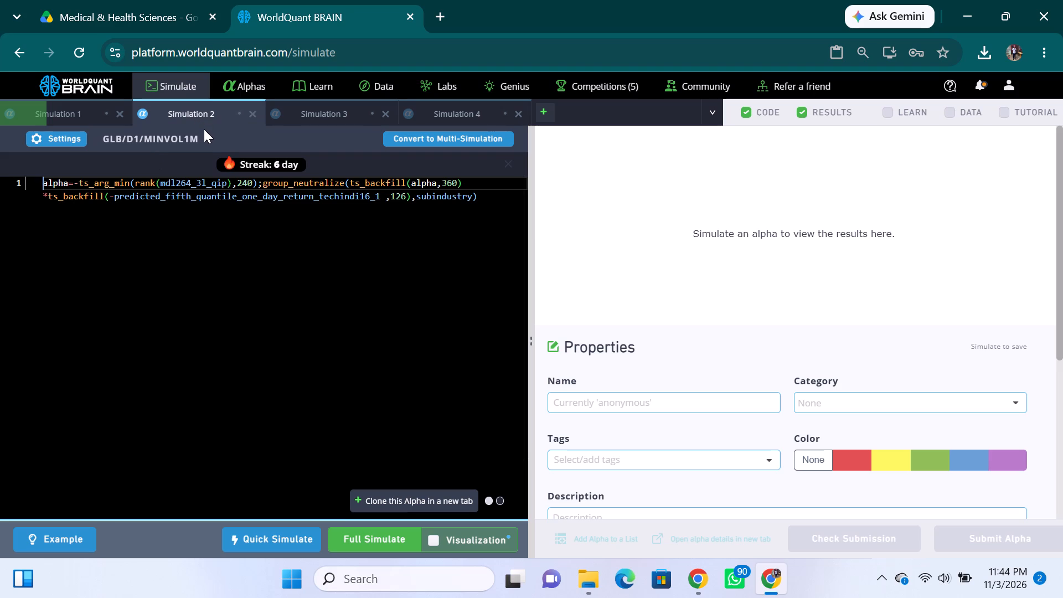
double_click(204, 182)
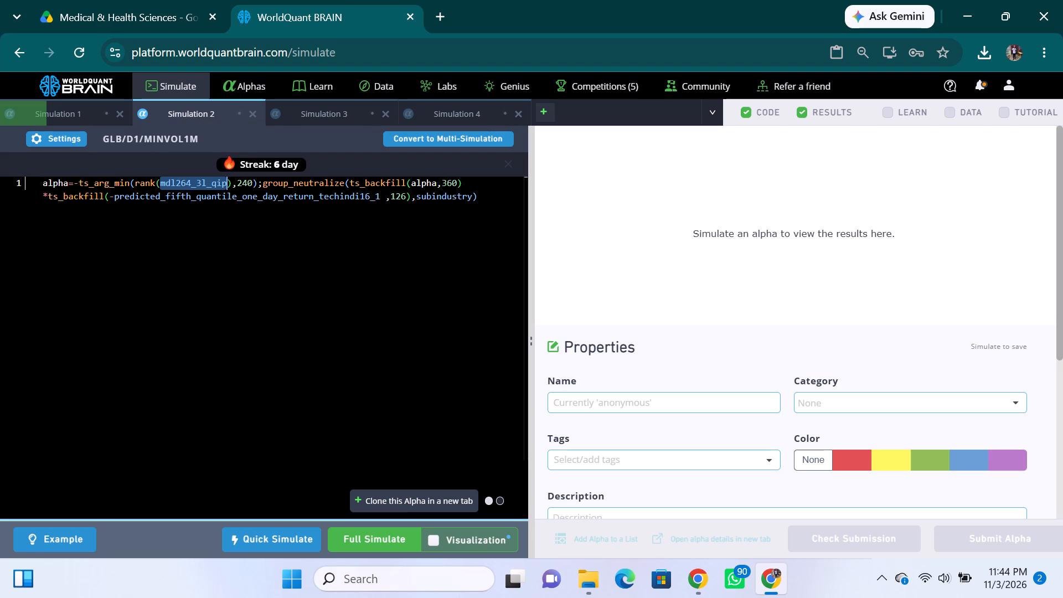
right_click(204, 182)
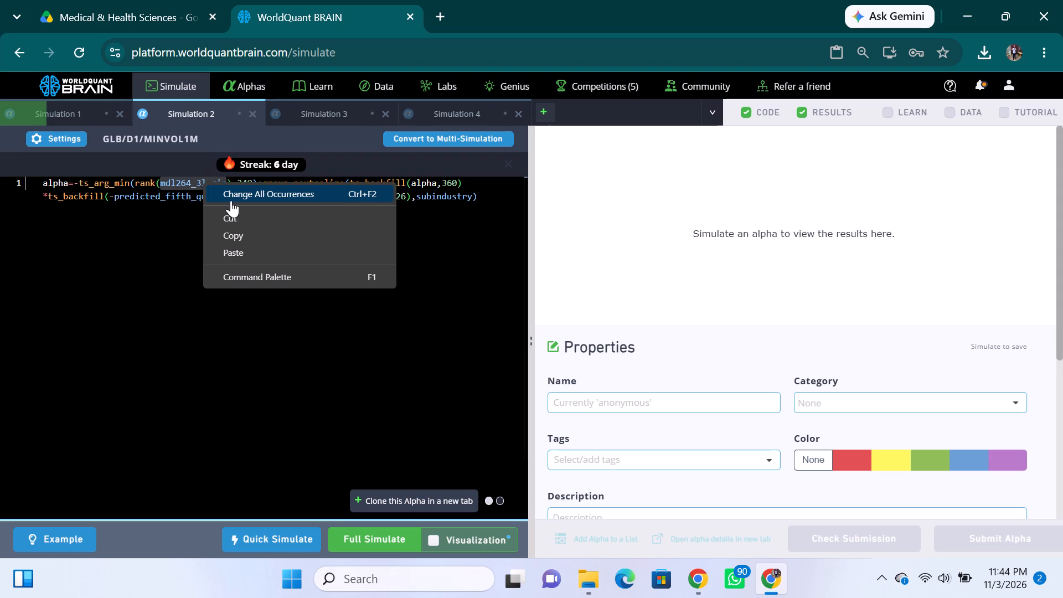
click(237, 218)
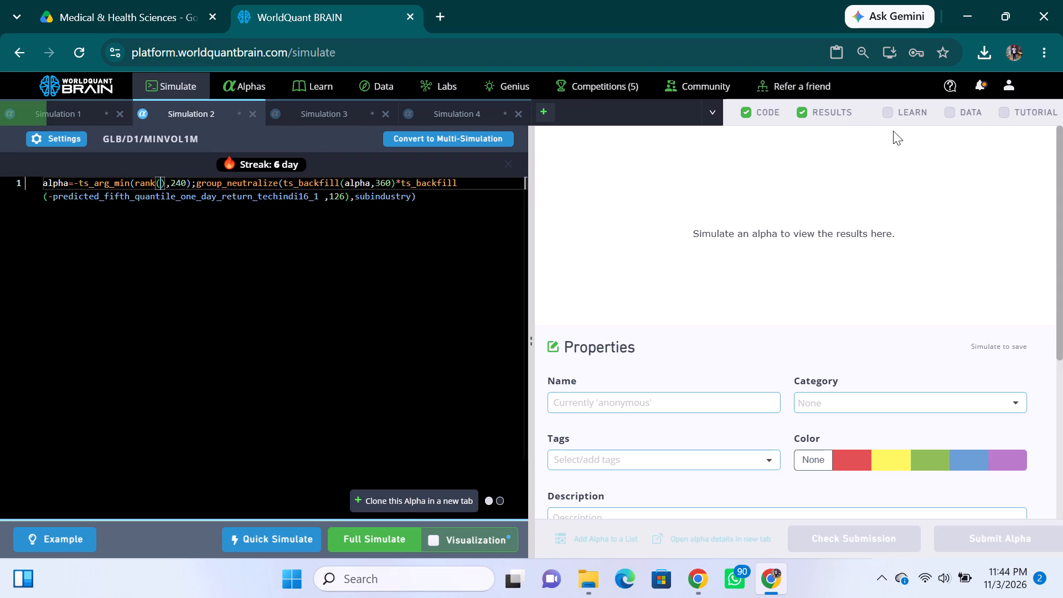
click(952, 109)
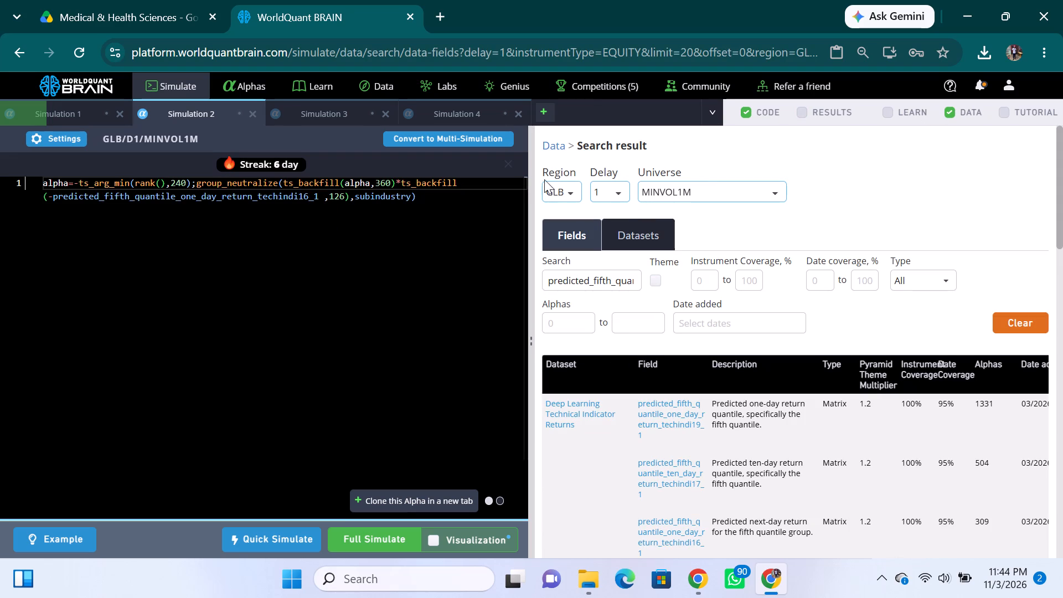
click(558, 148)
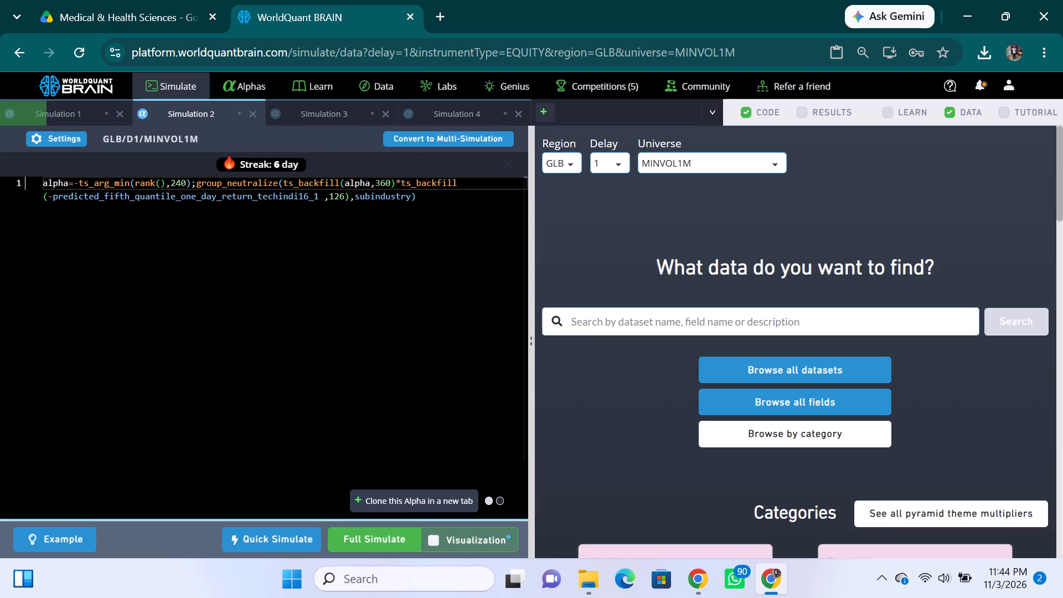
click(618, 327)
right_click(618, 327)
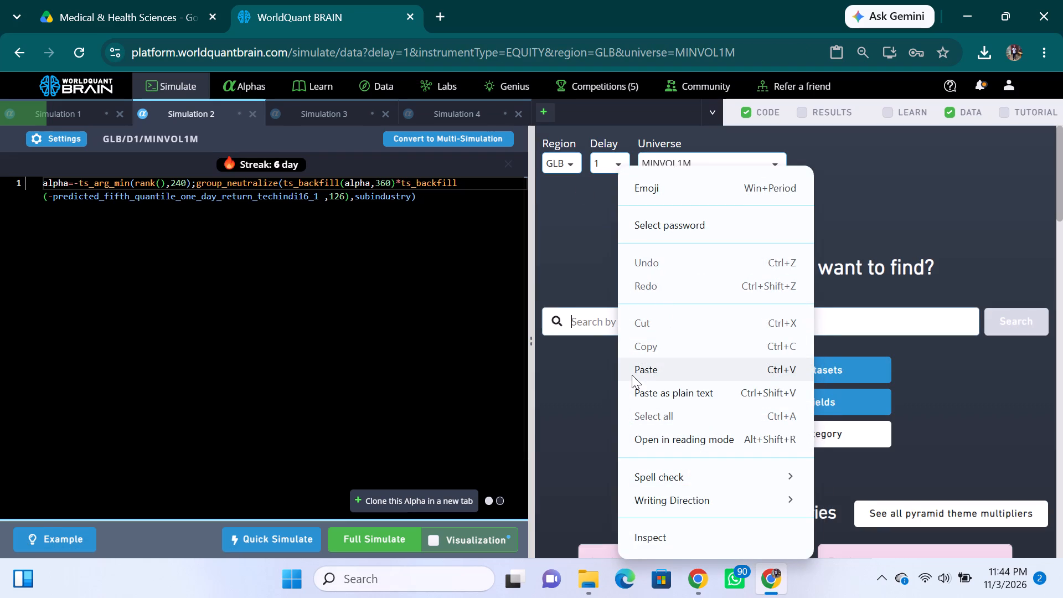
click(637, 370)
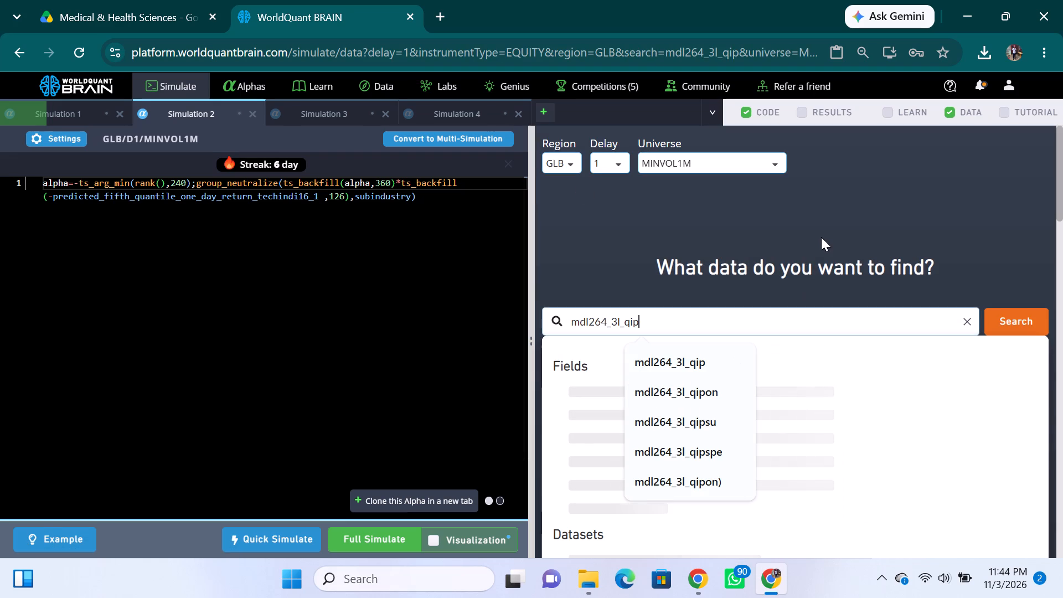
key(Return)
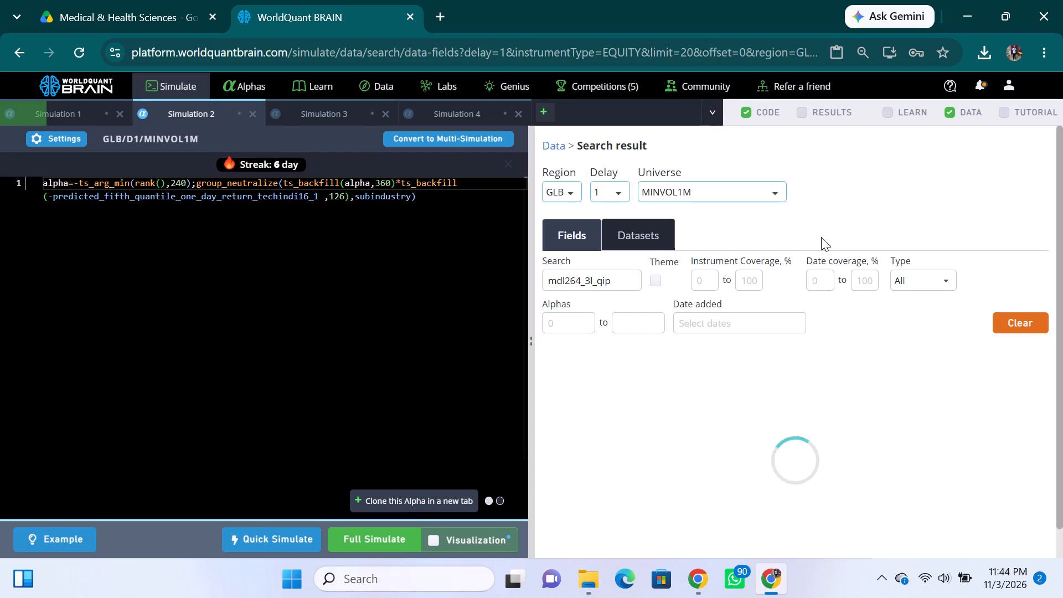
Insert the field mdl264_3l_qipspe, copied from the search results, into the empty rank() in Simulation 2.
scroll(636, 395, down, 1)
scroll(668, 348, down, 1)
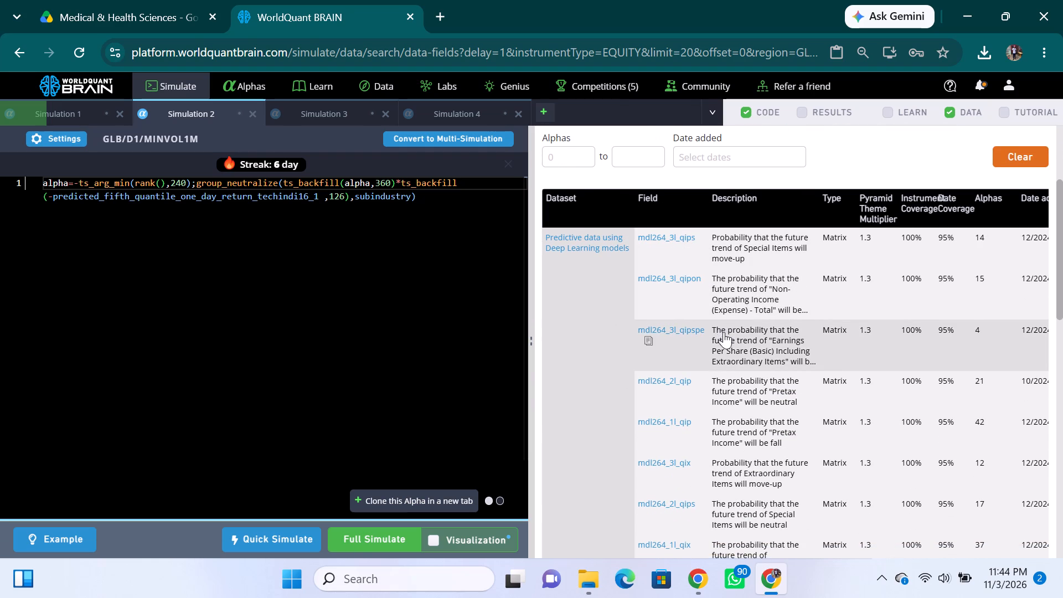
click(651, 338)
click(162, 181)
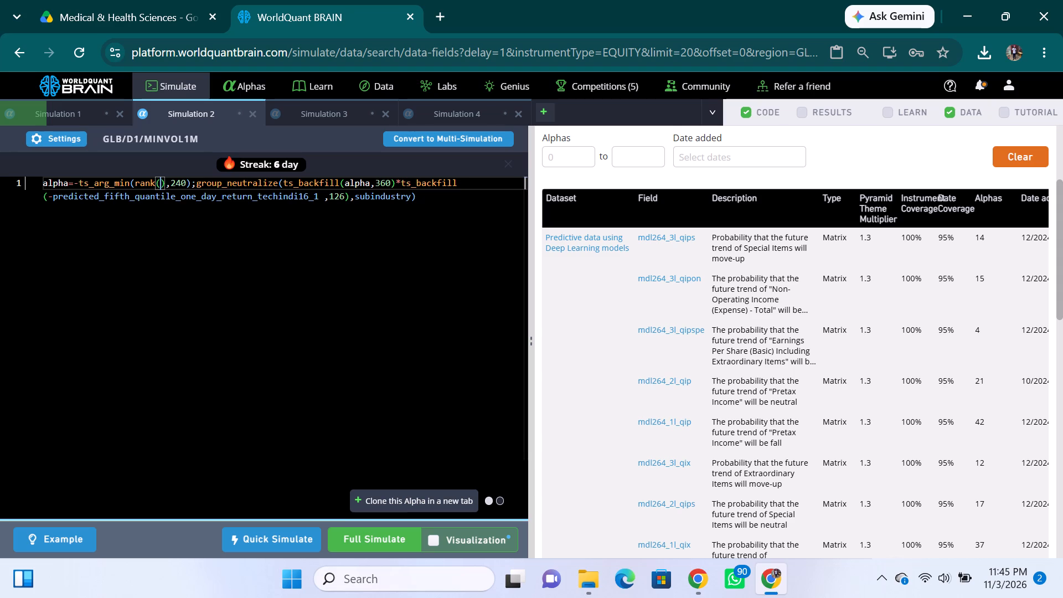
key(ctrl+v)
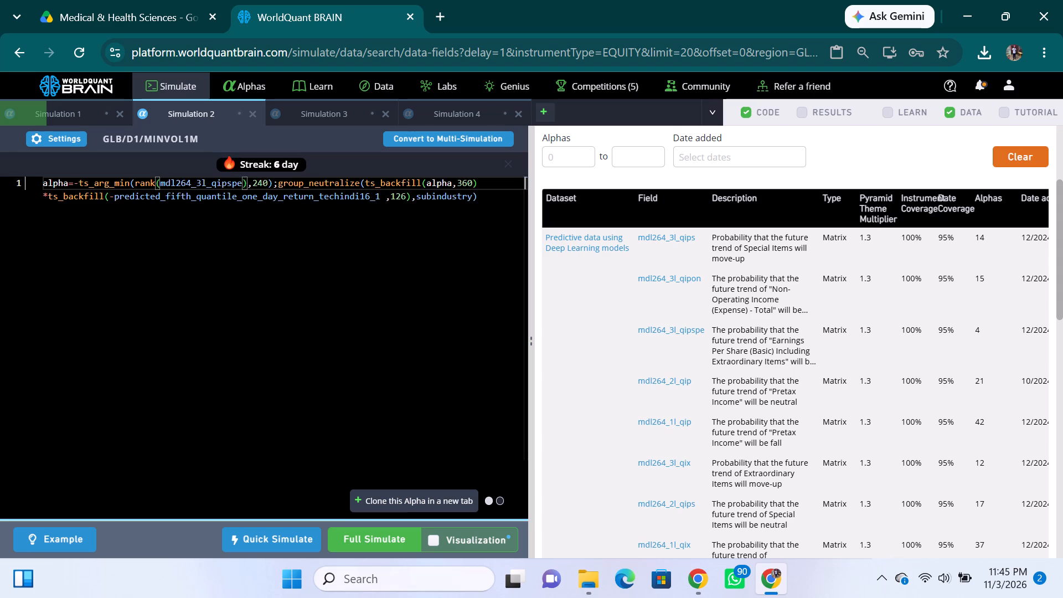
Run a full simulation of the Simulation 2 alpha.
click(378, 540)
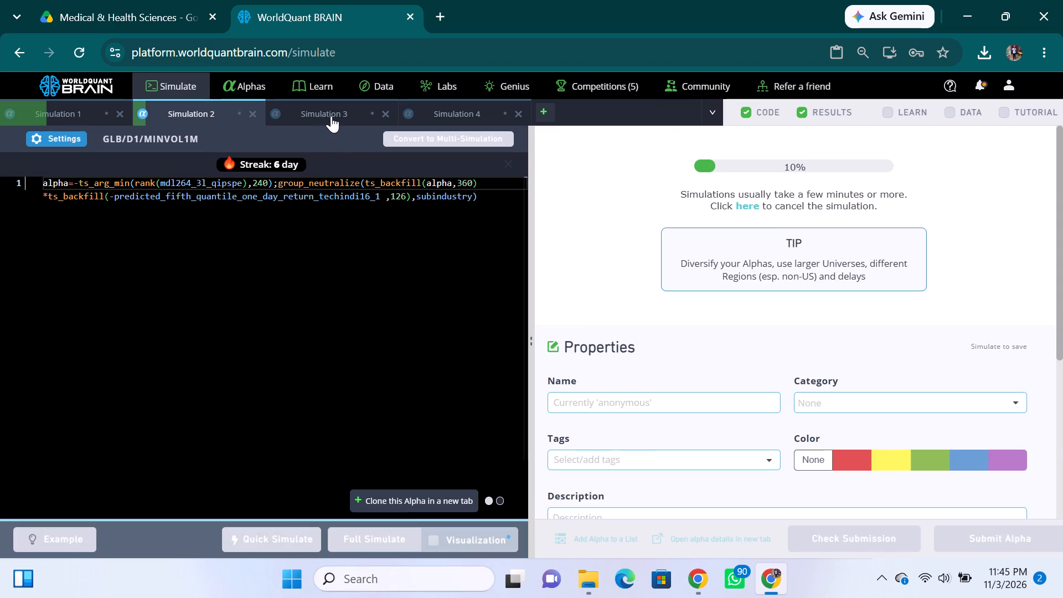
In Simulation 3, replace the field inside rank() with mdl264_3l_qbi, copied from the data-field search results.
click(335, 116)
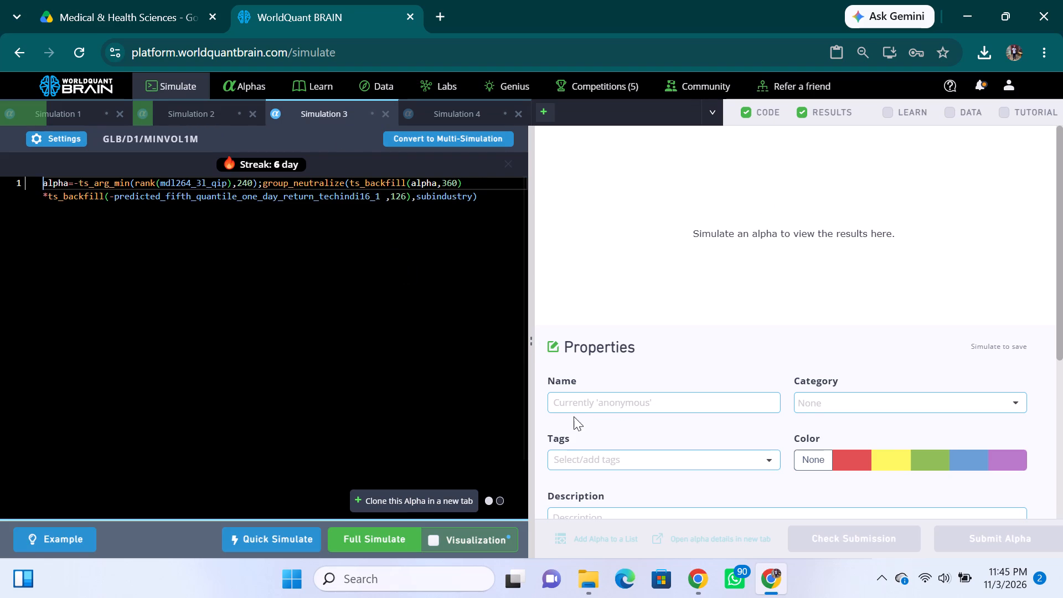
click(957, 110)
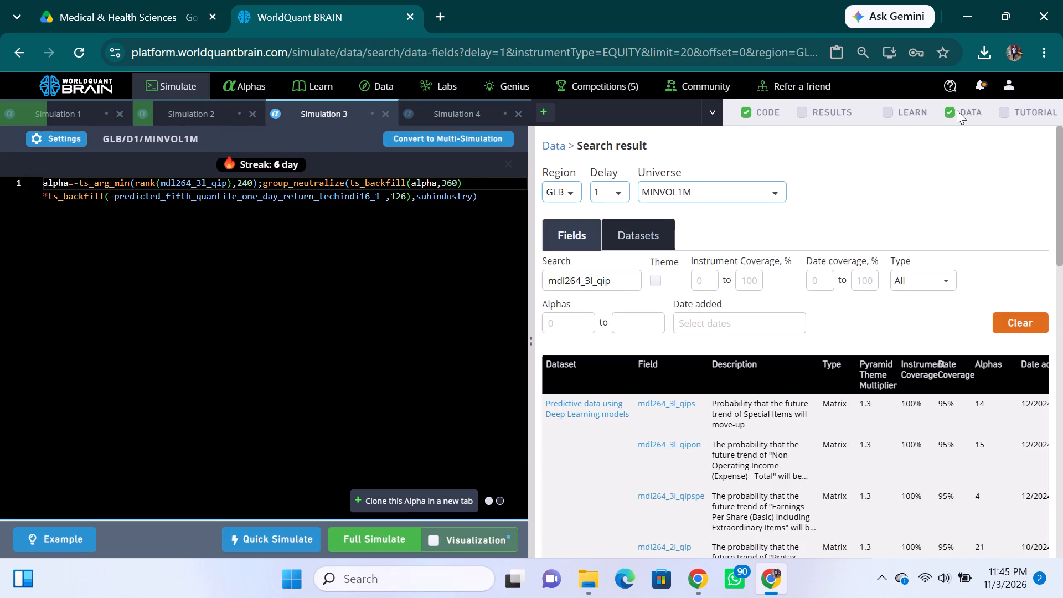
scroll(753, 296, down, 3)
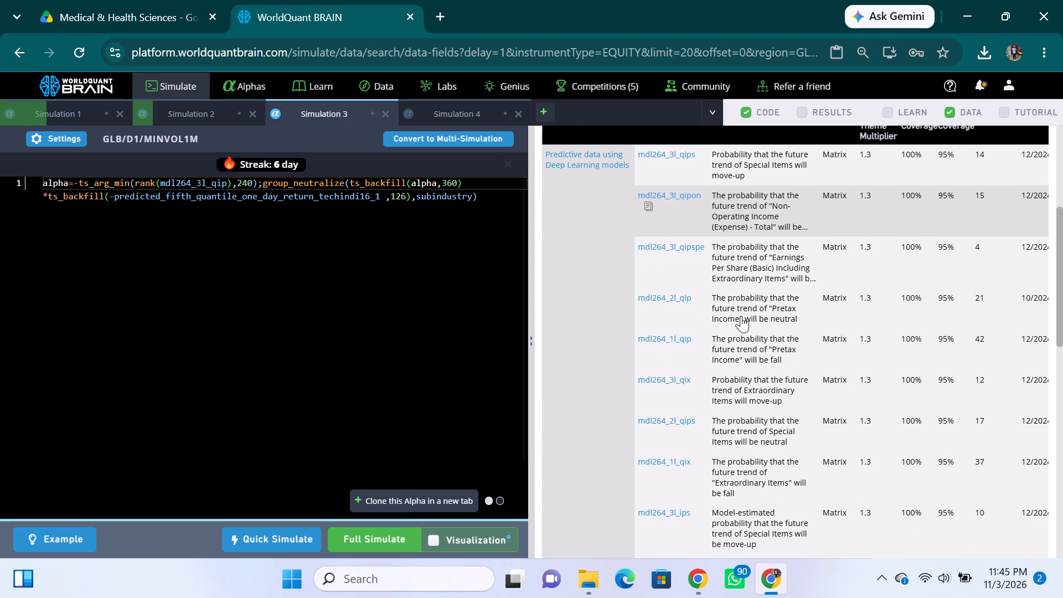
scroll(737, 285, down, 2)
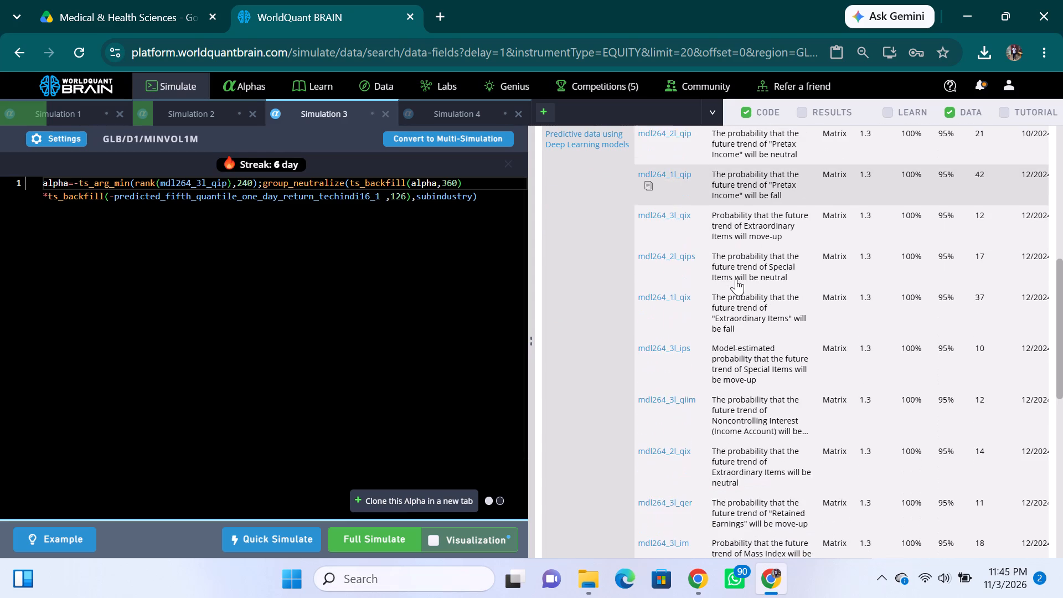
scroll(736, 279, down, 6)
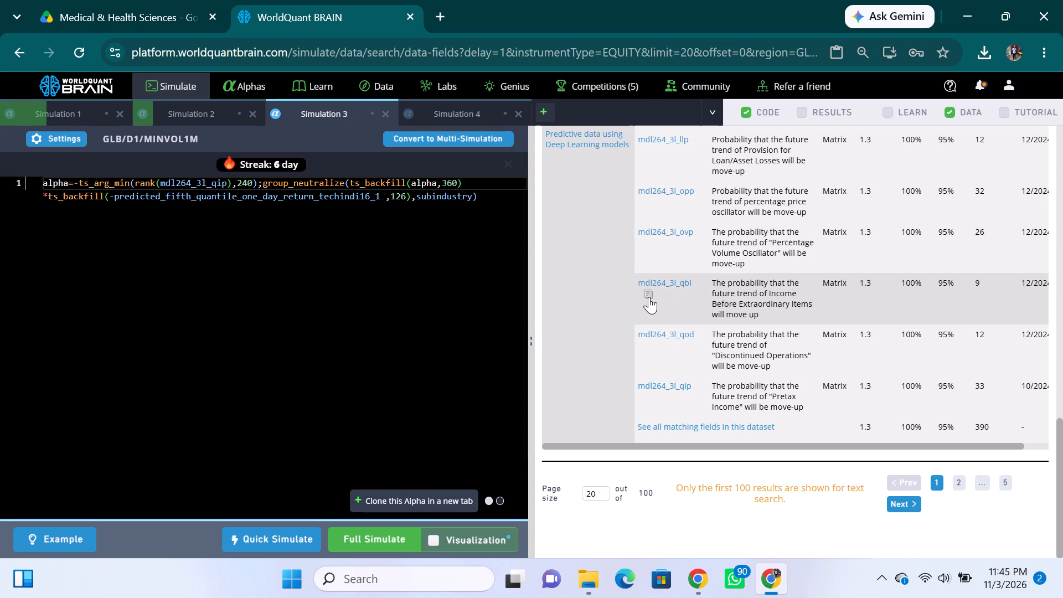
click(648, 296)
double_click(201, 184)
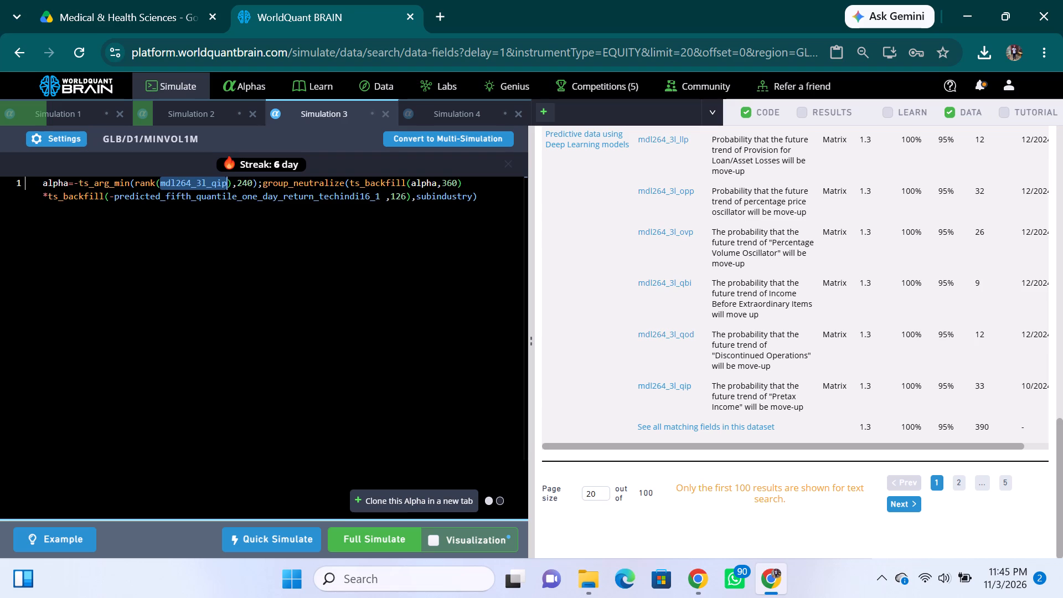
key(ctrl+v)
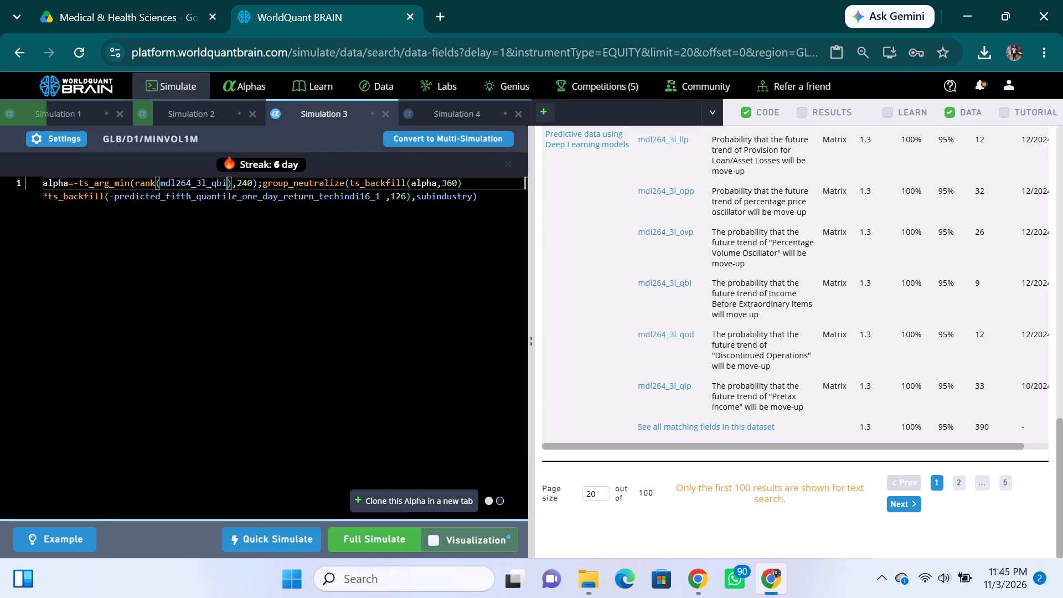
Run a full simulation of the Simulation 3 alpha.
click(365, 539)
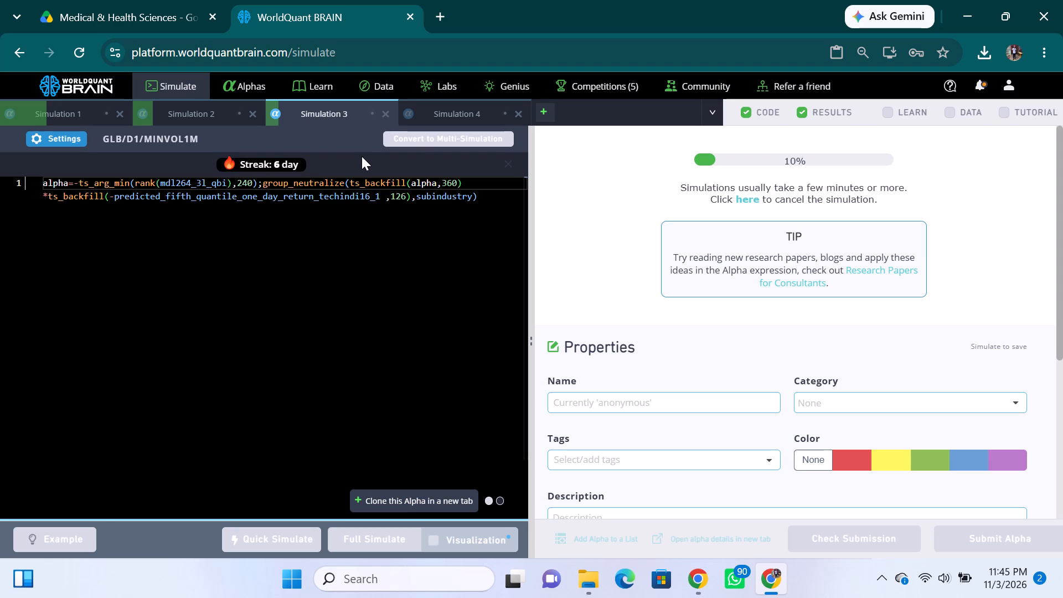
In Simulation 4, replace the field inside rank() with mdl264_3l_qix, copied from the data-field search results.
click(461, 111)
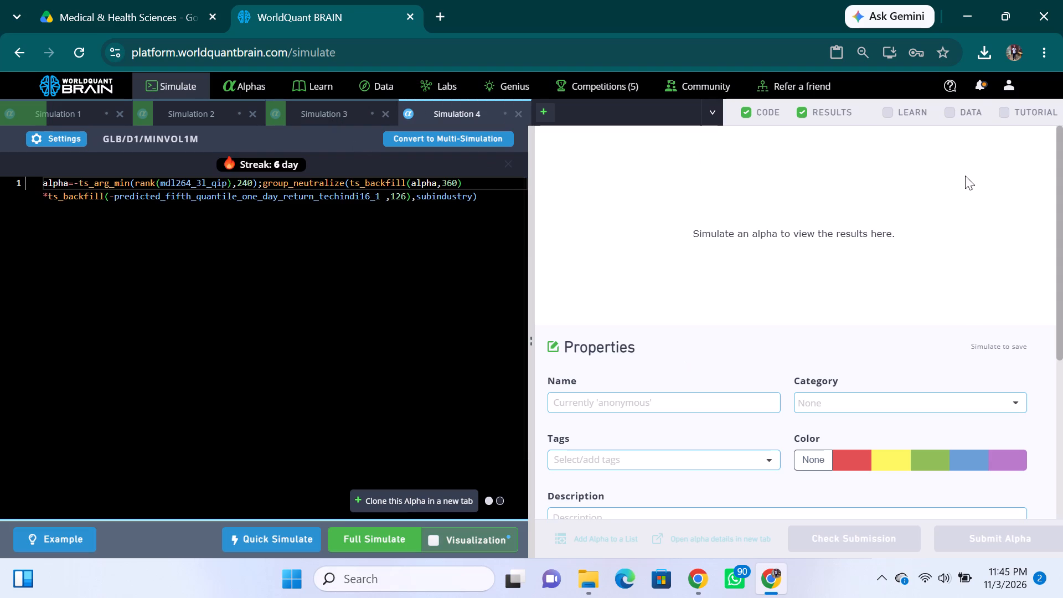
click(953, 112)
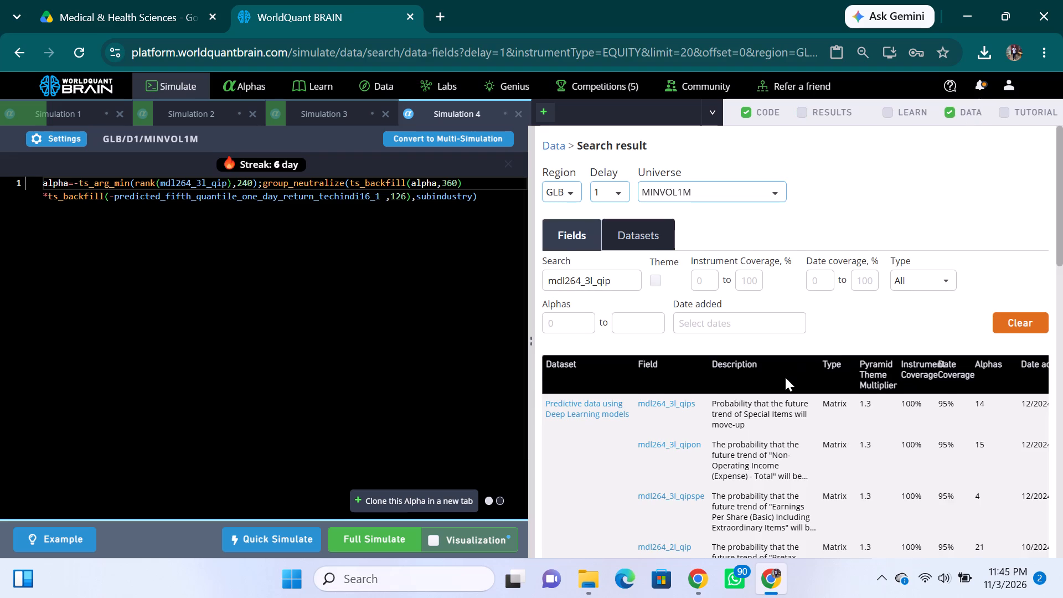
scroll(744, 373, down, 2)
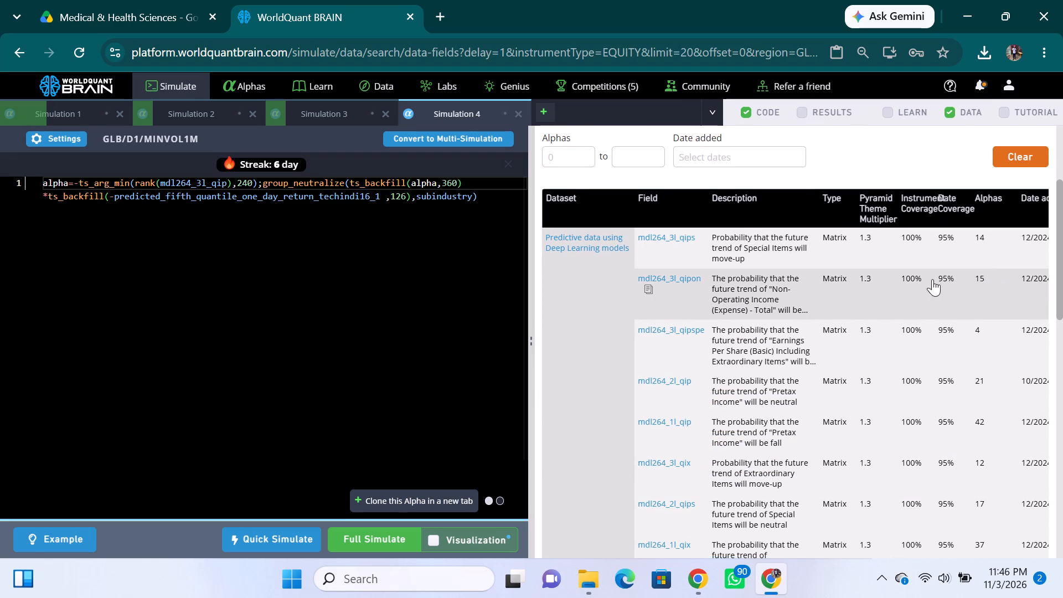
scroll(902, 274, down, 3)
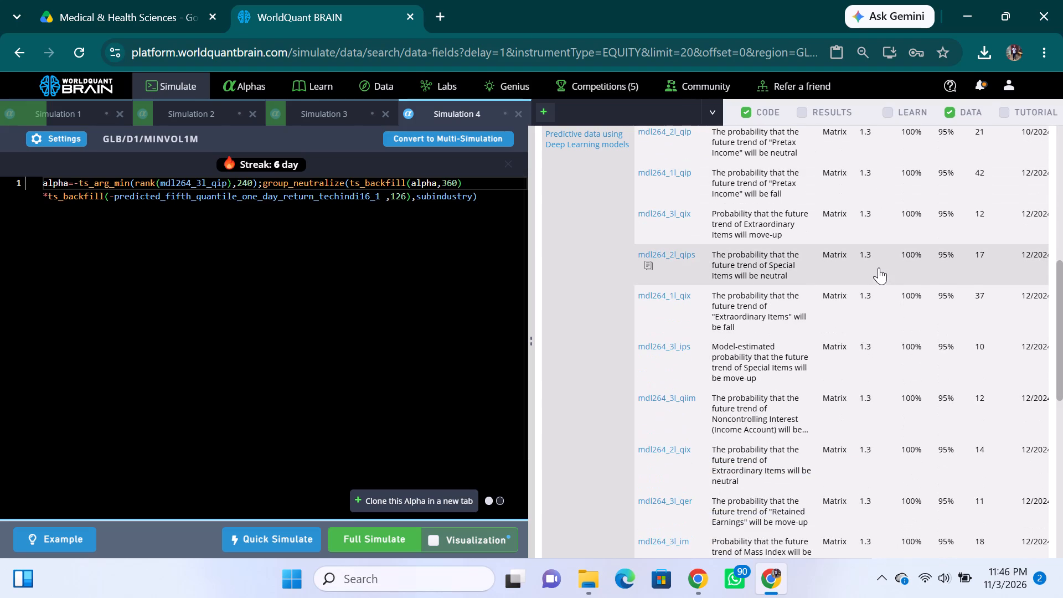
click(649, 225)
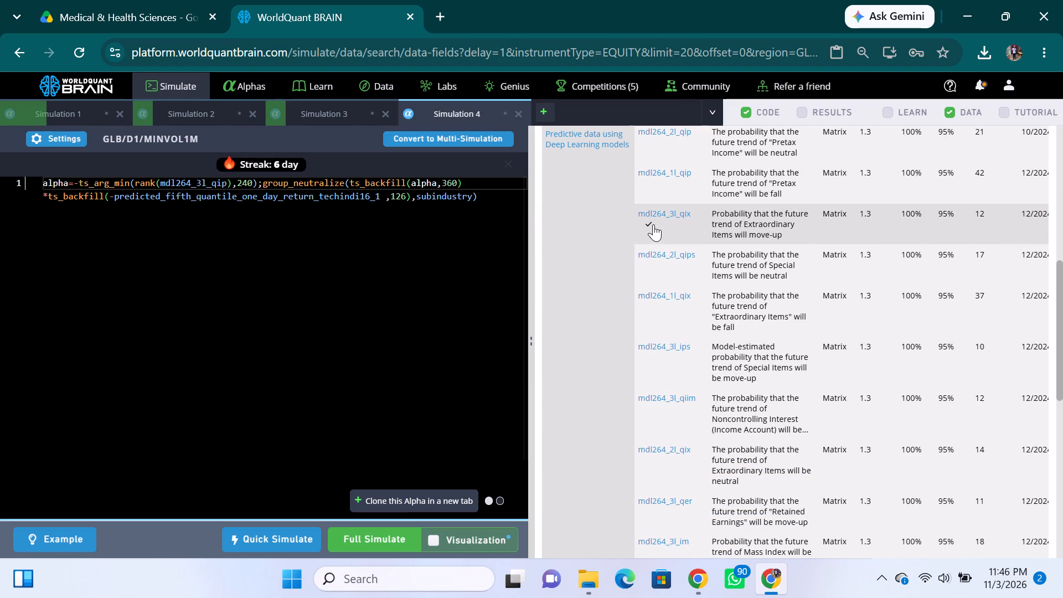
double_click(213, 186)
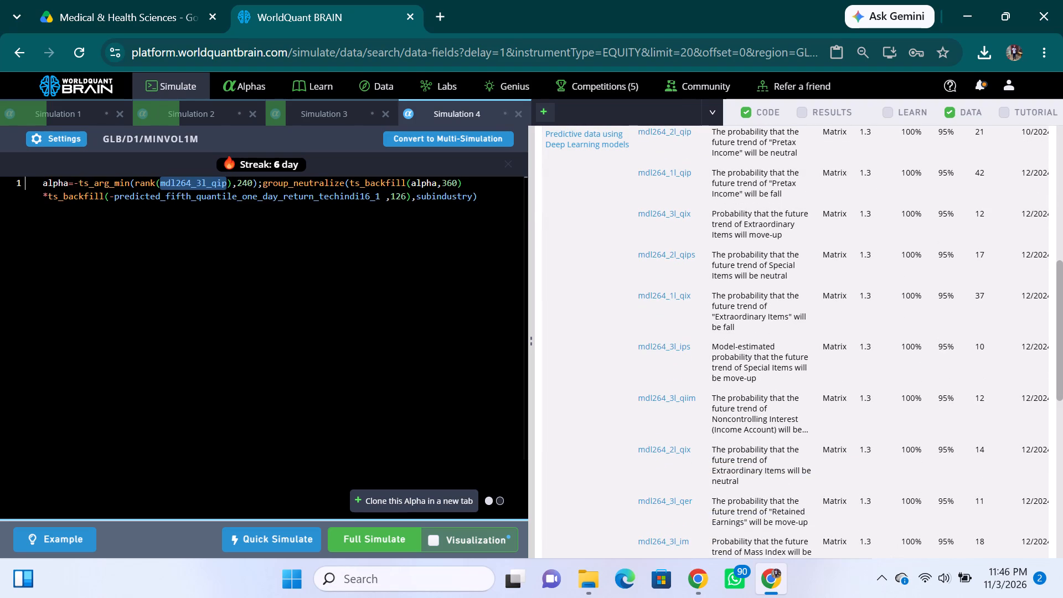
key(ctrl+v)
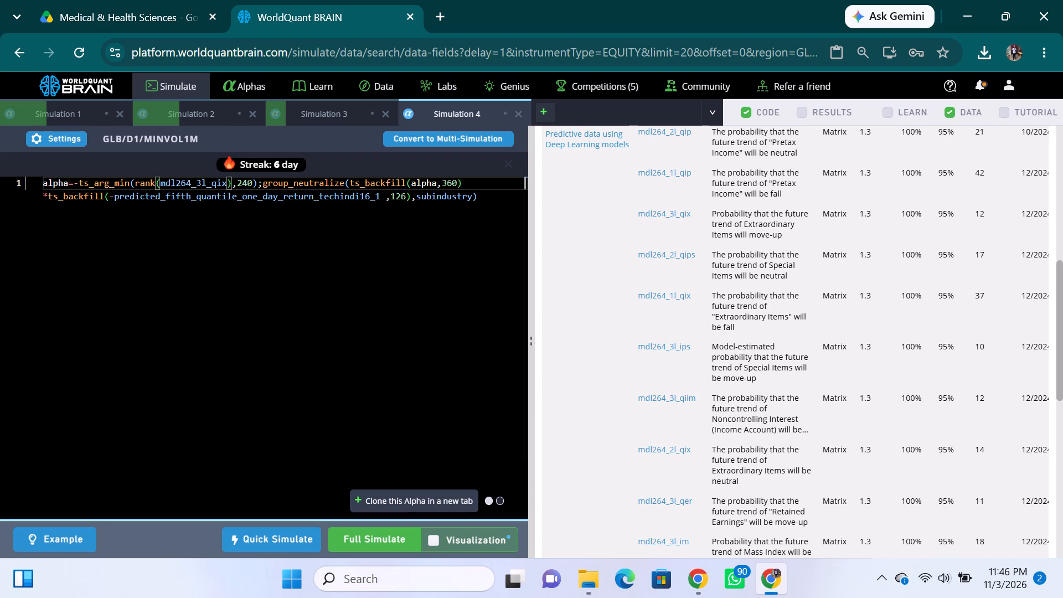
Run a full simulation of the Simulation 4 alpha.
click(368, 537)
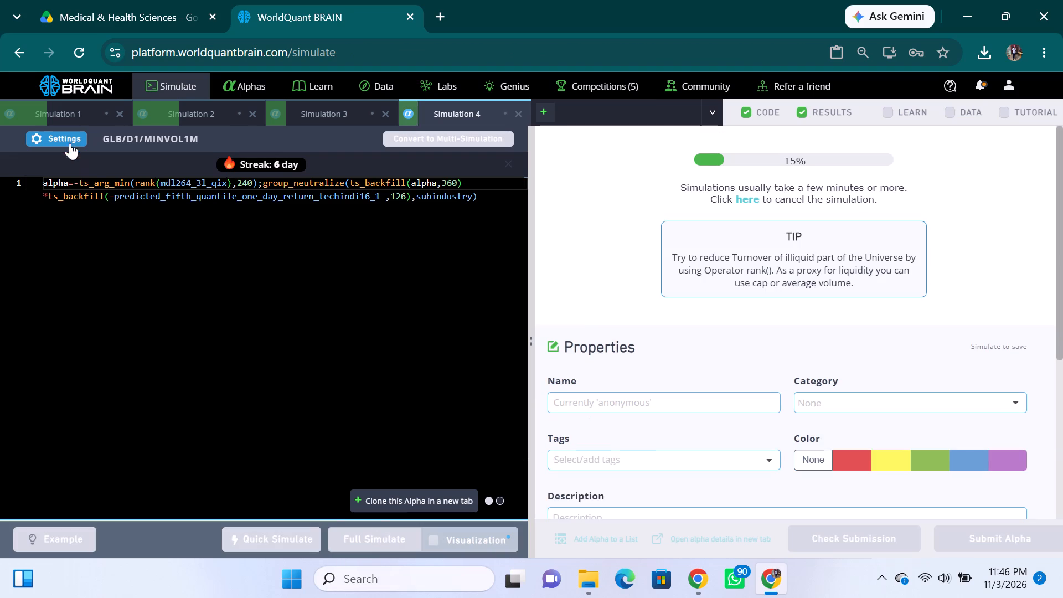
Return to Simulation 1 to check the progress of its simulation.
click(64, 116)
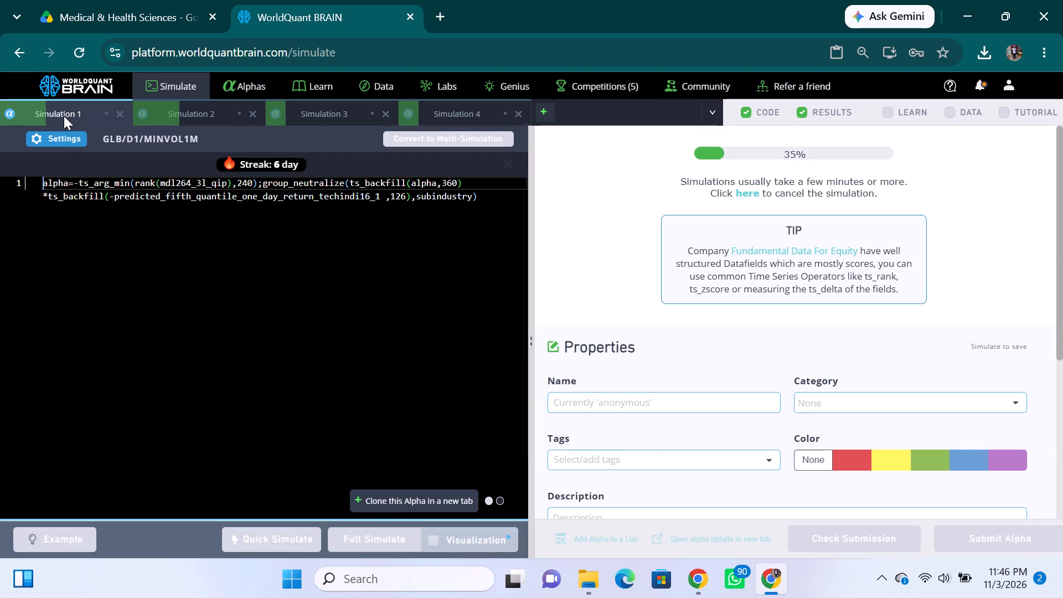
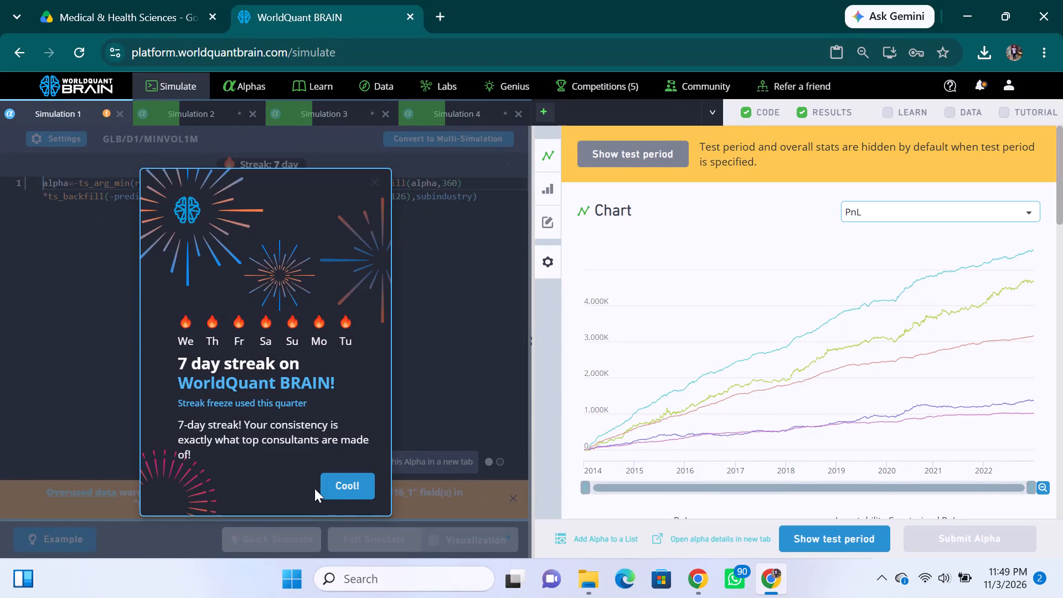
Dismiss the streak message and show the test period in the Simulation 1 results.
click(338, 490)
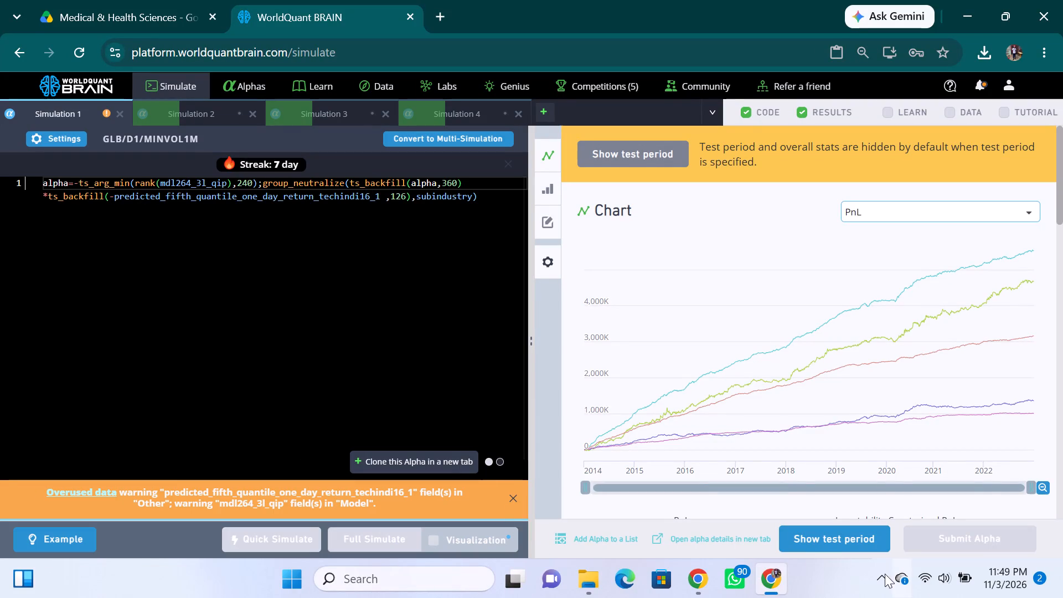
click(824, 535)
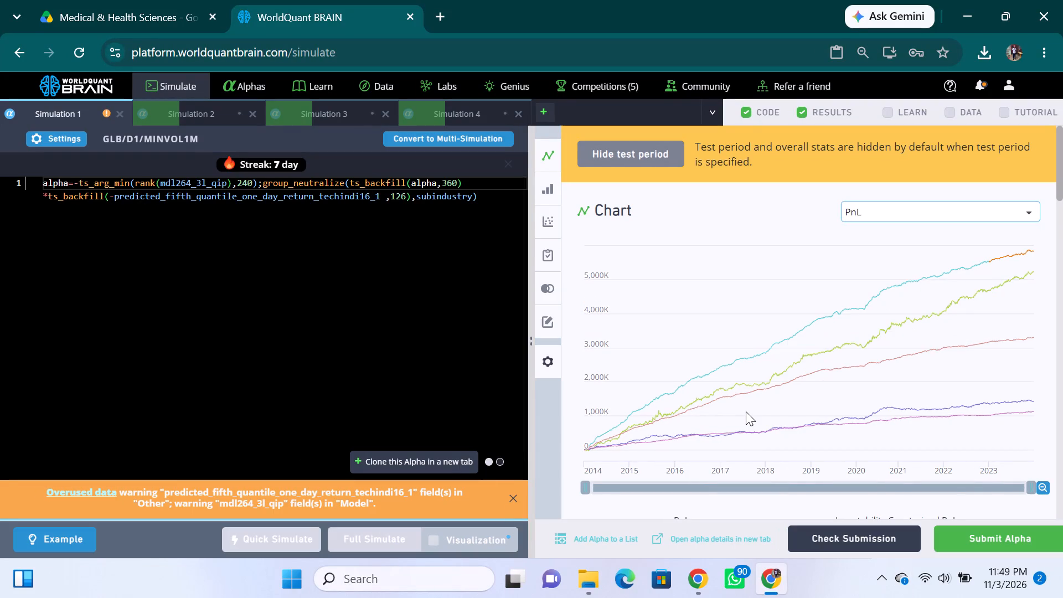
Run the Prod Correlation check for the Simulation 1 alpha.
scroll(759, 398, down, 4)
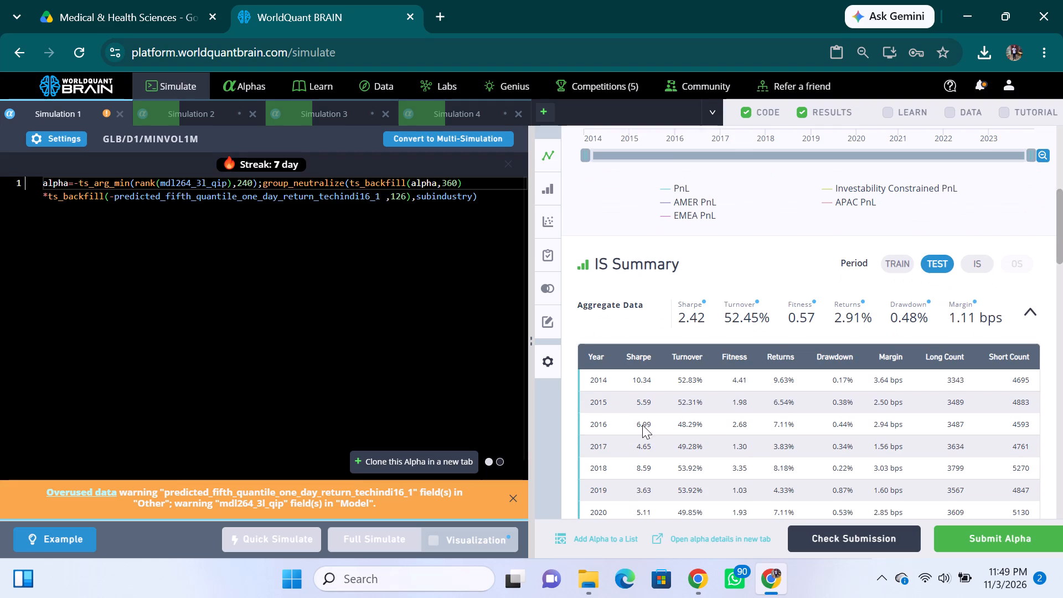
scroll(643, 425, down, 8)
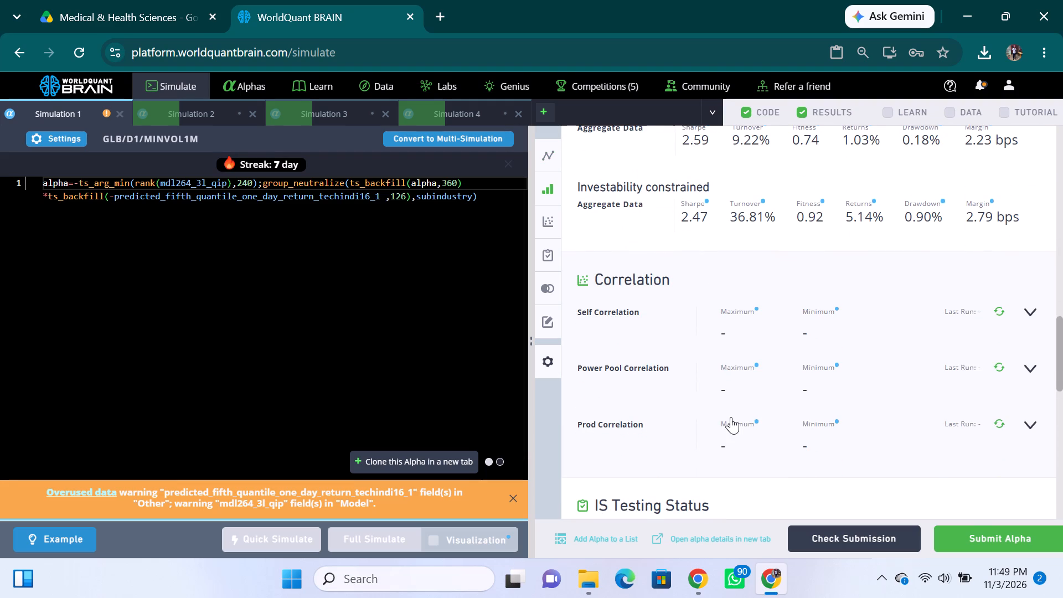
scroll(739, 407, down, 3)
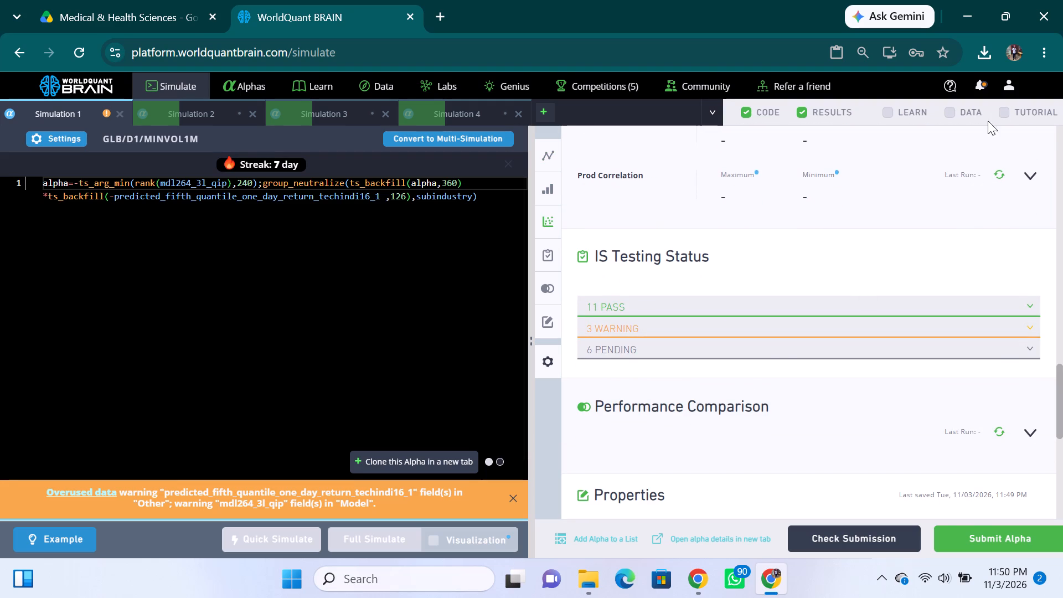
click(998, 171)
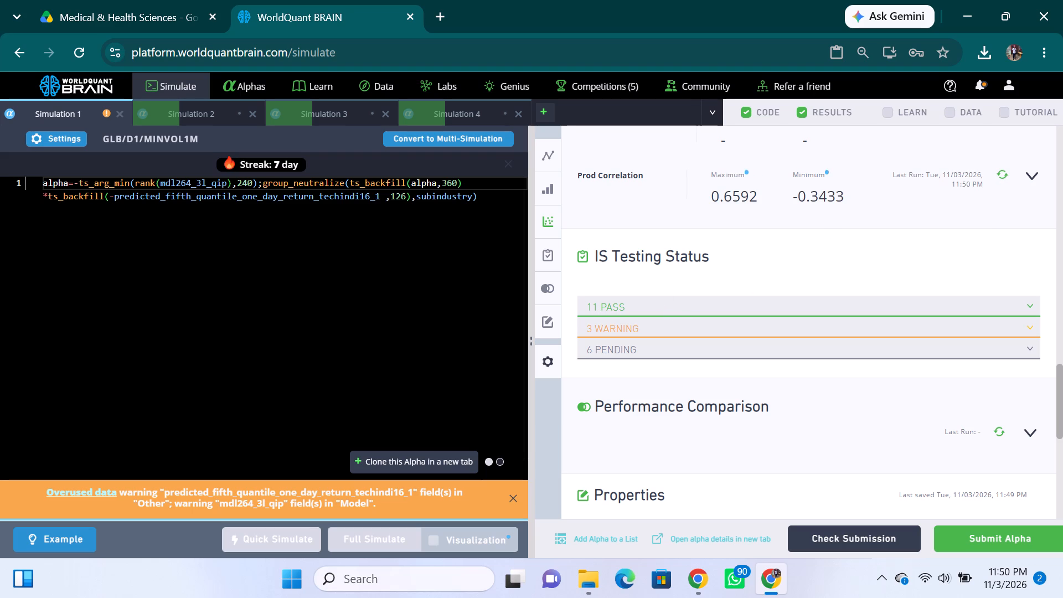
Copy the entire alpha expression from the Simulation 1 code editor.
click(484, 199)
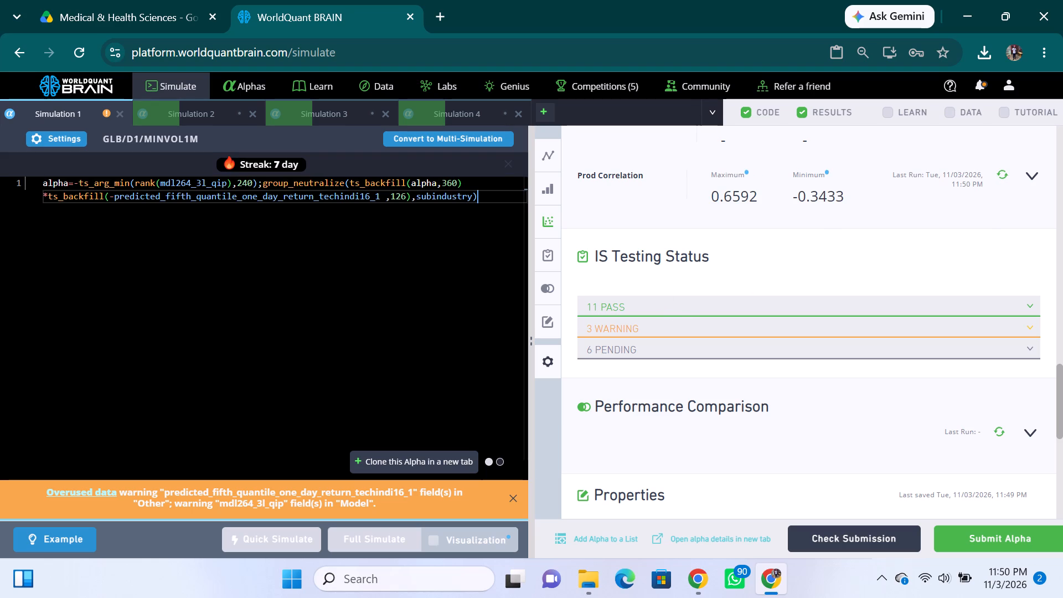
key(ctrl+a)
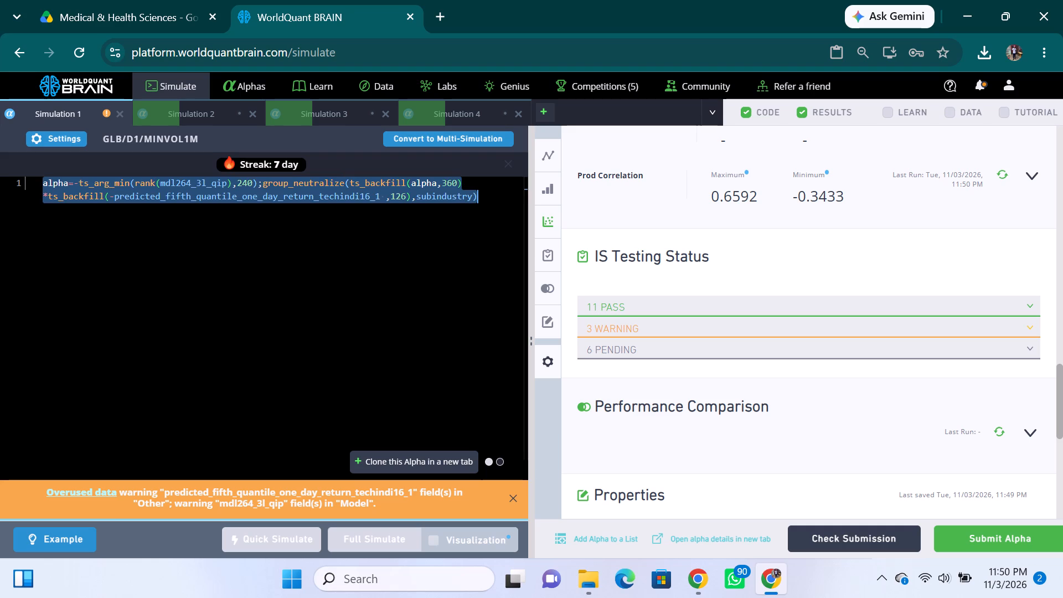
right_click(391, 202)
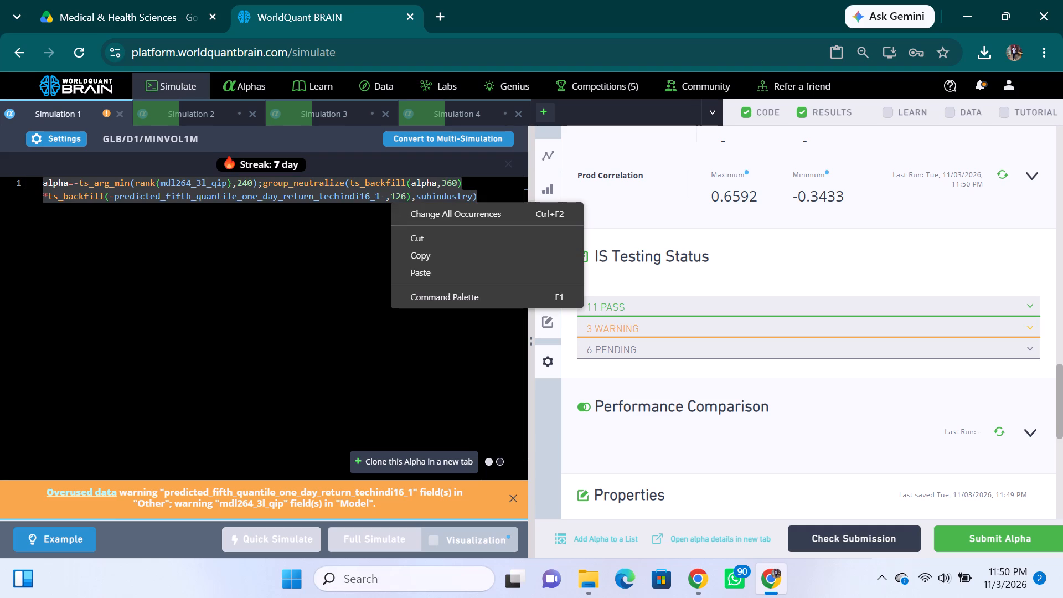
click(445, 253)
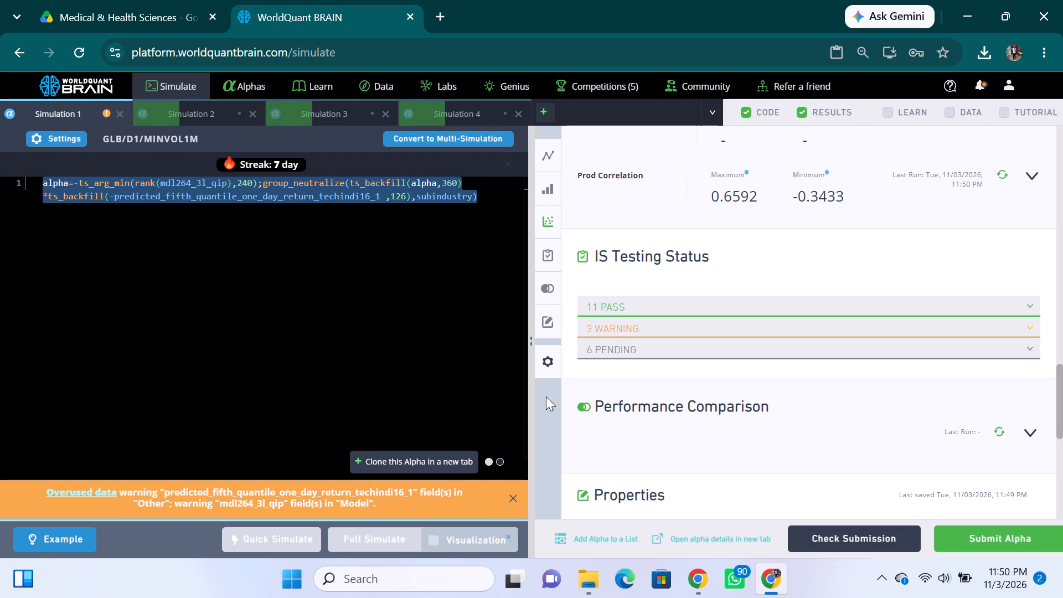
click(437, 17)
click(268, 54)
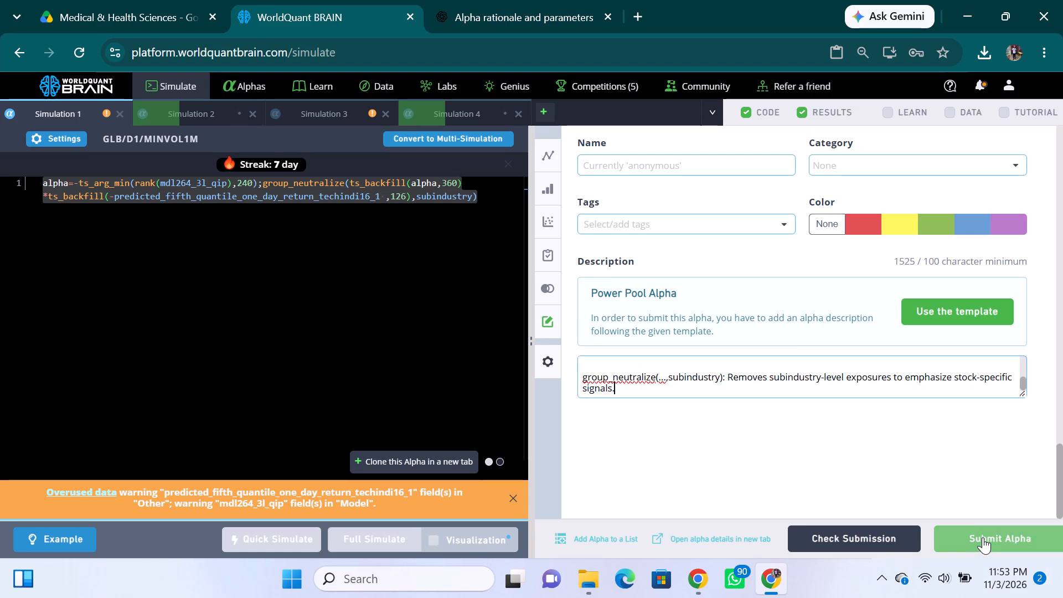
Submit the Simulation 1 alpha.
click(983, 537)
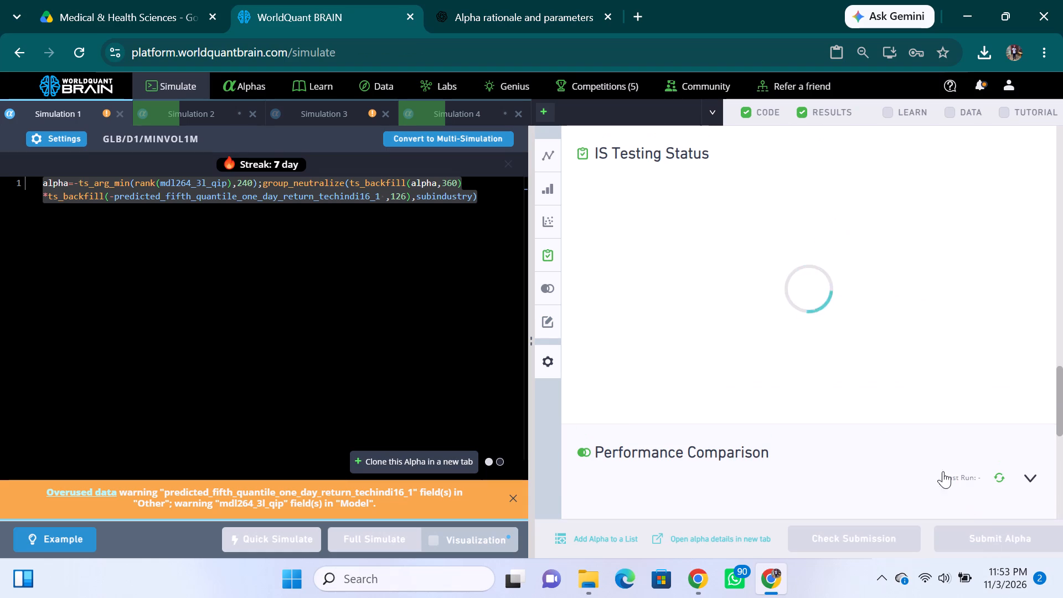
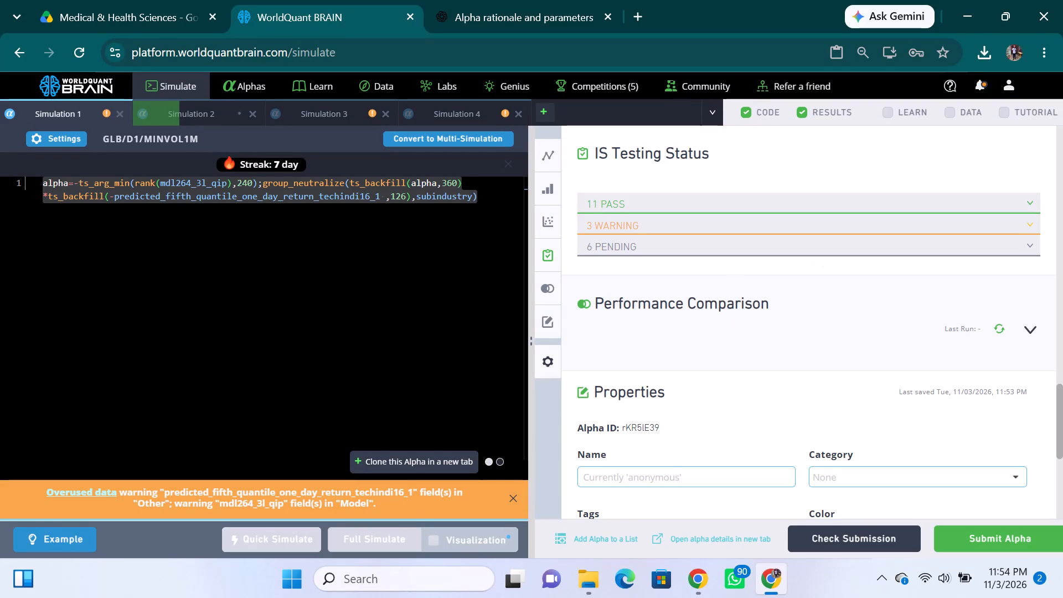
Run the Prod Correlation check for the Simulation 1 alpha.
scroll(731, 261, up, 4)
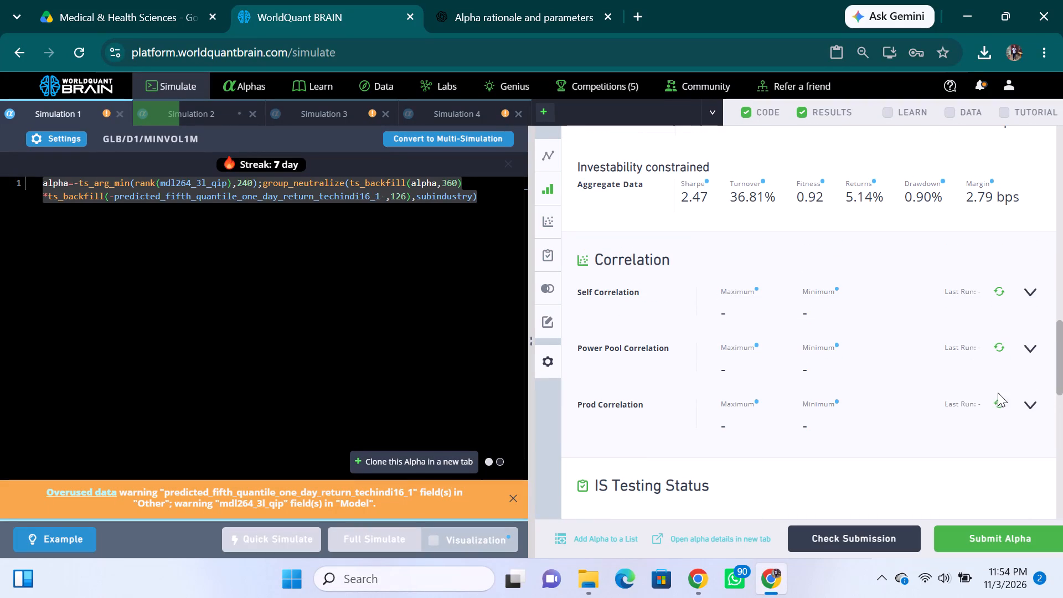
click(997, 406)
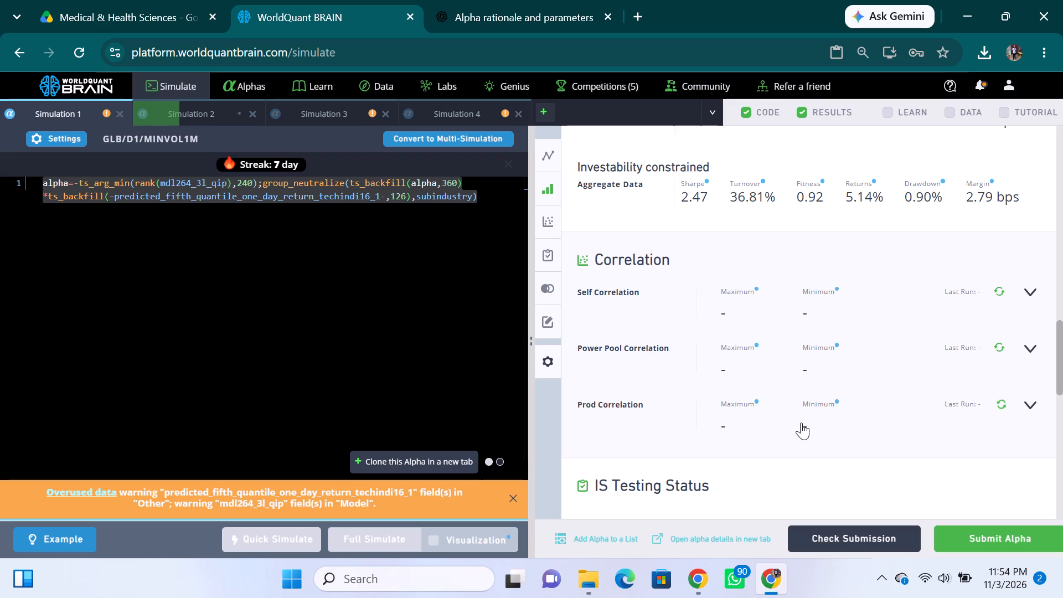
Try submitting the Simulation 1 alpha again and inspect the test details under IS Testing Status.
scroll(744, 426, down, 6)
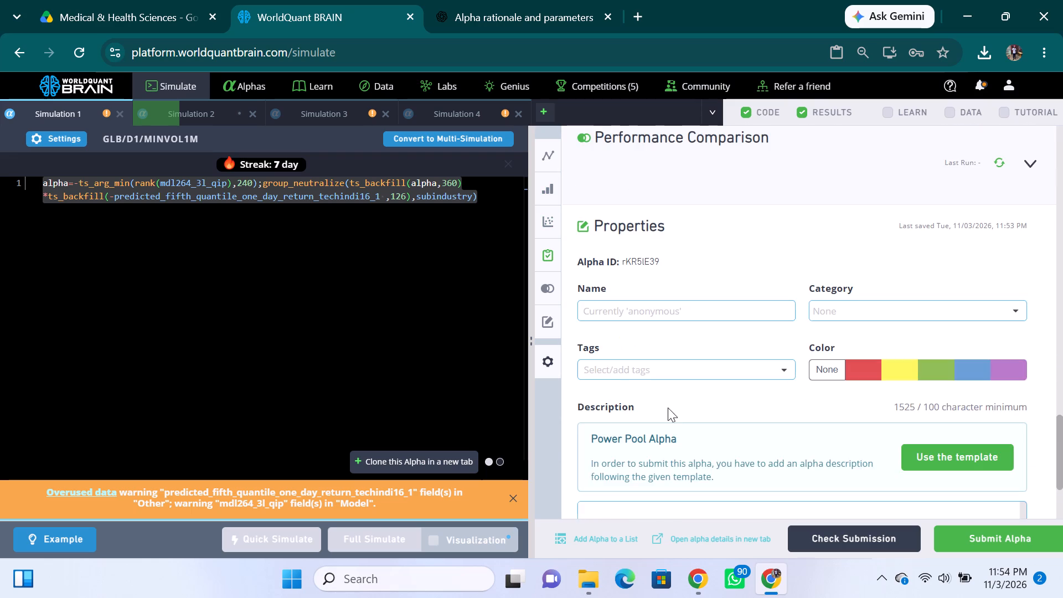
scroll(693, 407, down, 2)
scroll(772, 376, down, 2)
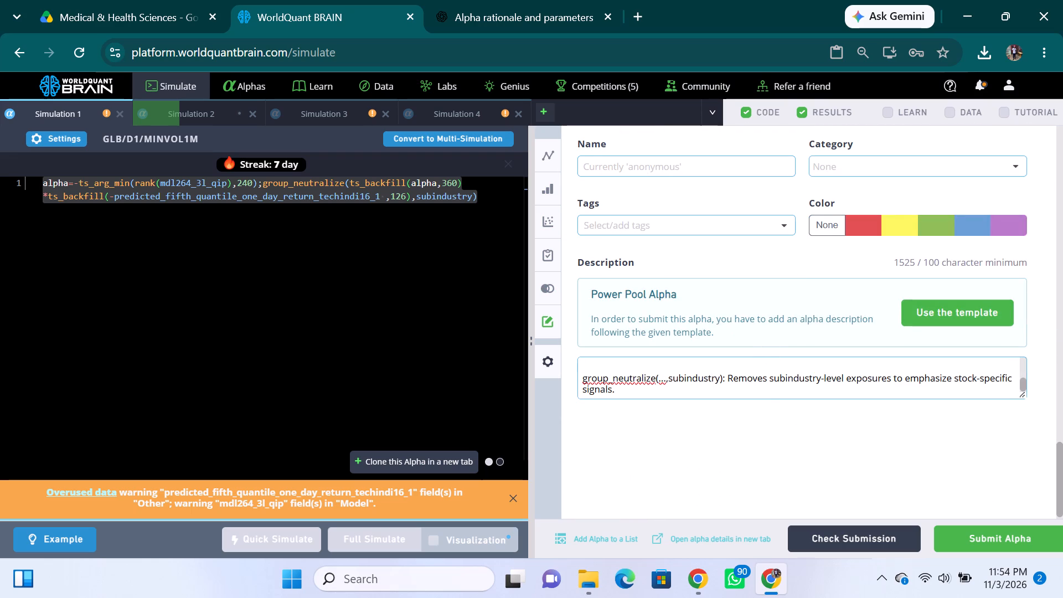
scroll(773, 377, down, 3)
scroll(776, 378, up, 2)
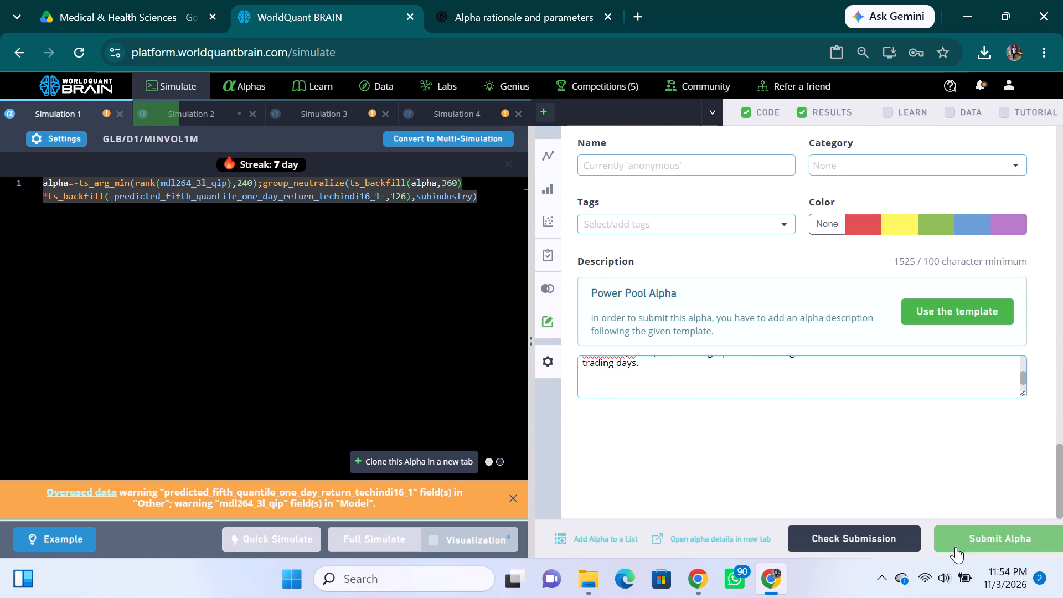
click(977, 538)
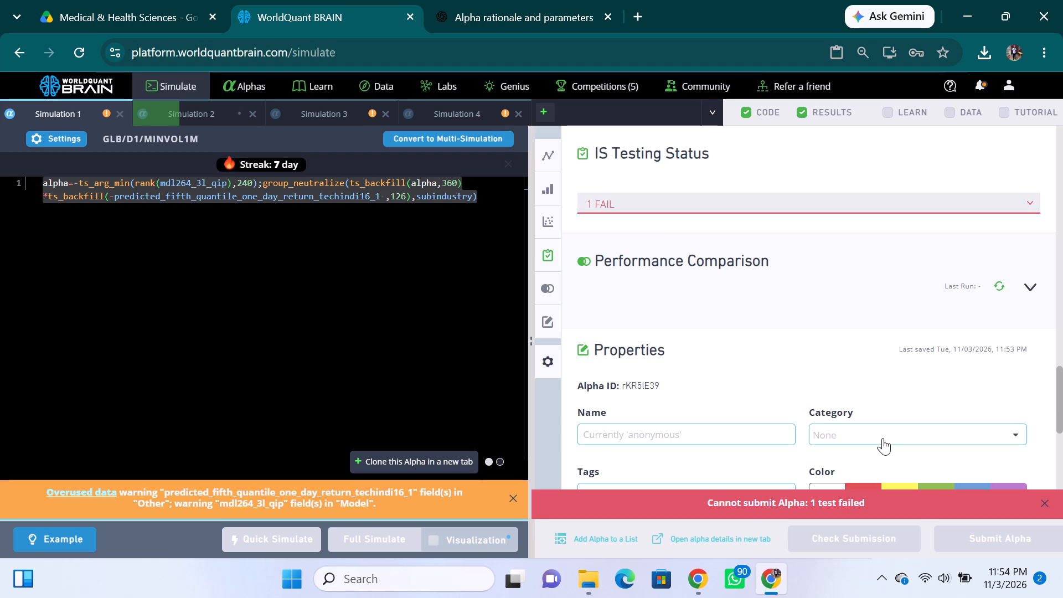
scroll(755, 403, up, 2)
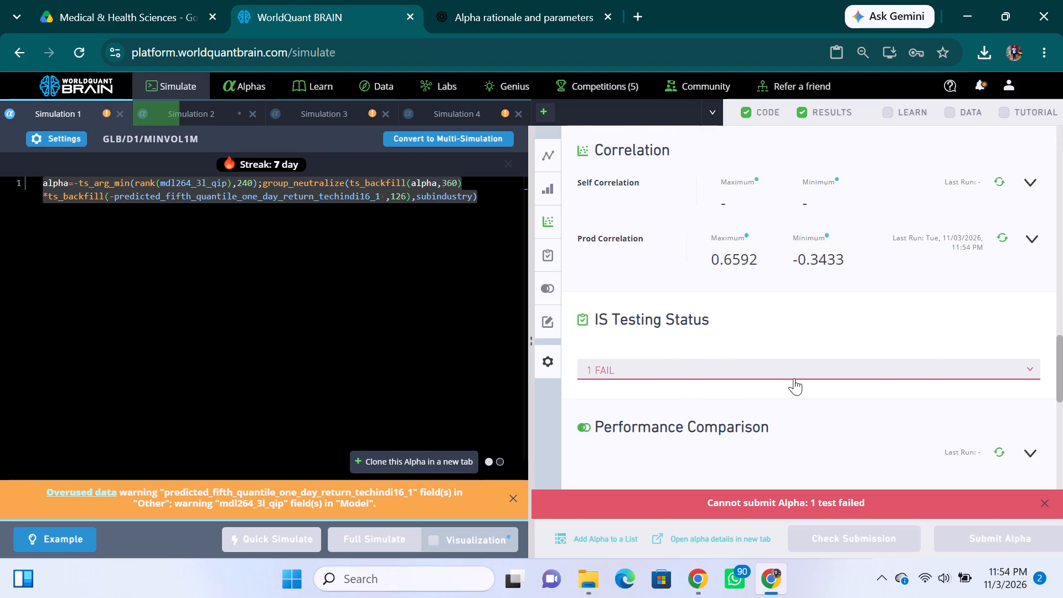
click(956, 370)
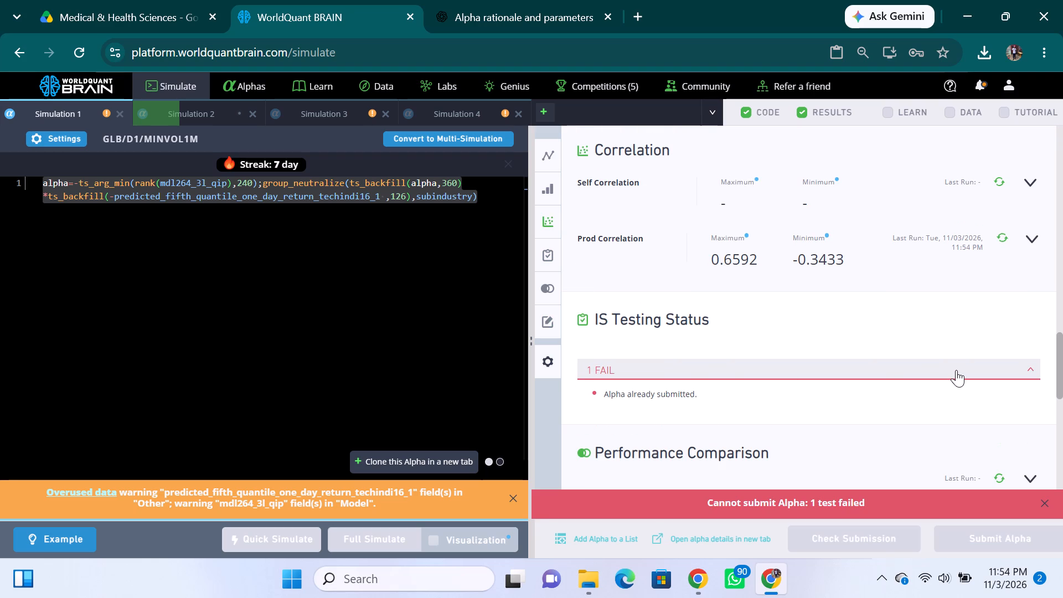
click(956, 370)
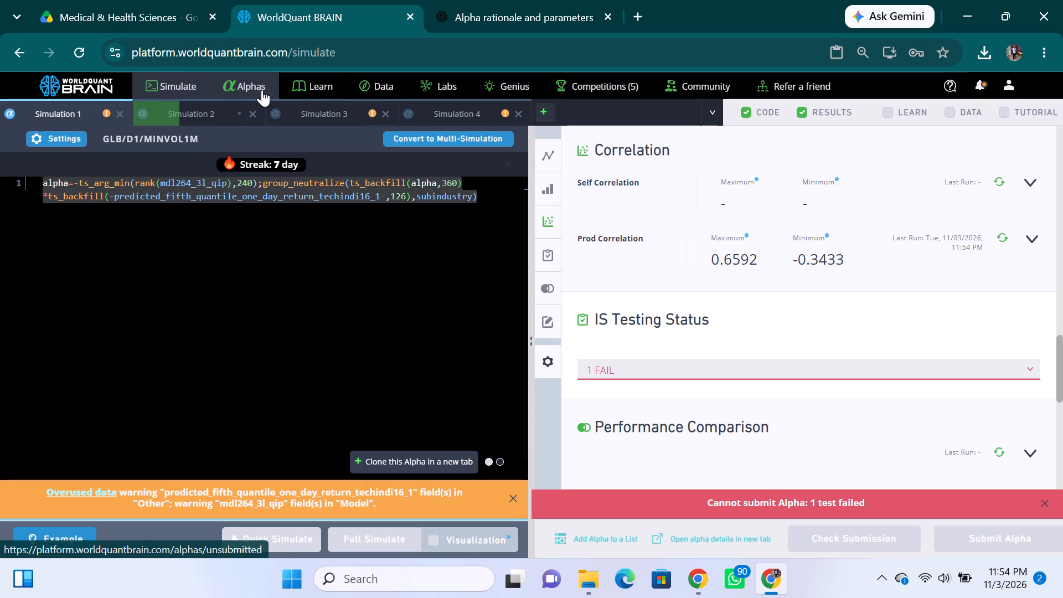
Check the list of submitted alphas for the Simulation 1 alpha.
click(258, 89)
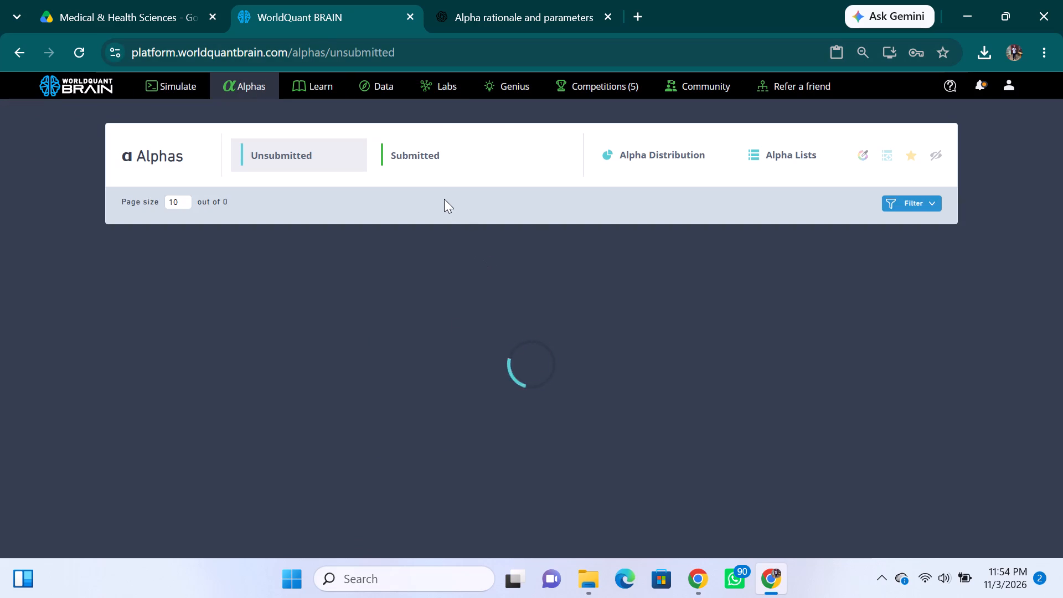
click(419, 157)
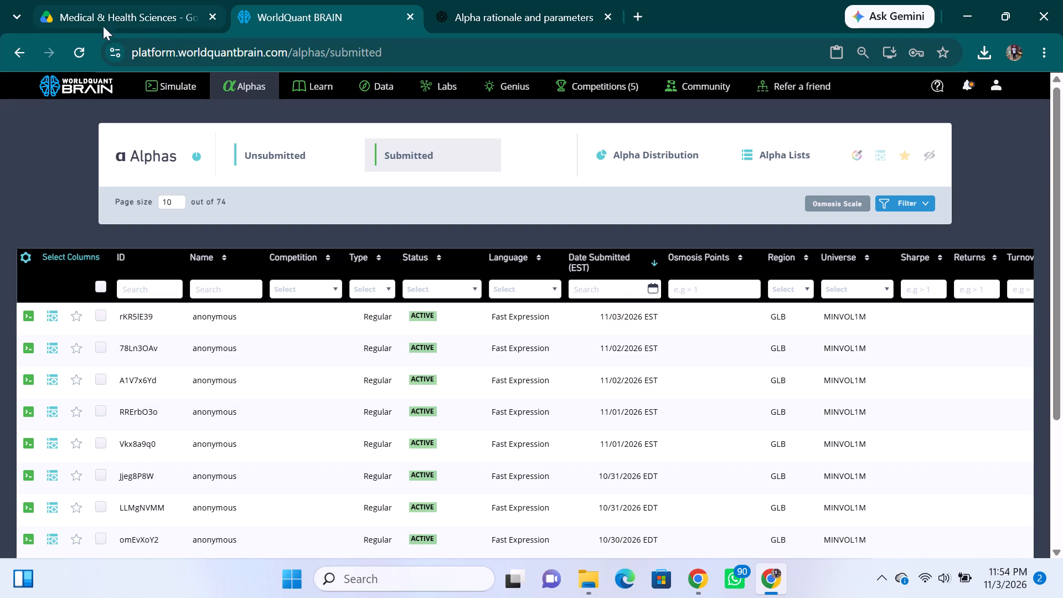
Return to the simulations and show the test period for Simulation 3.
click(184, 83)
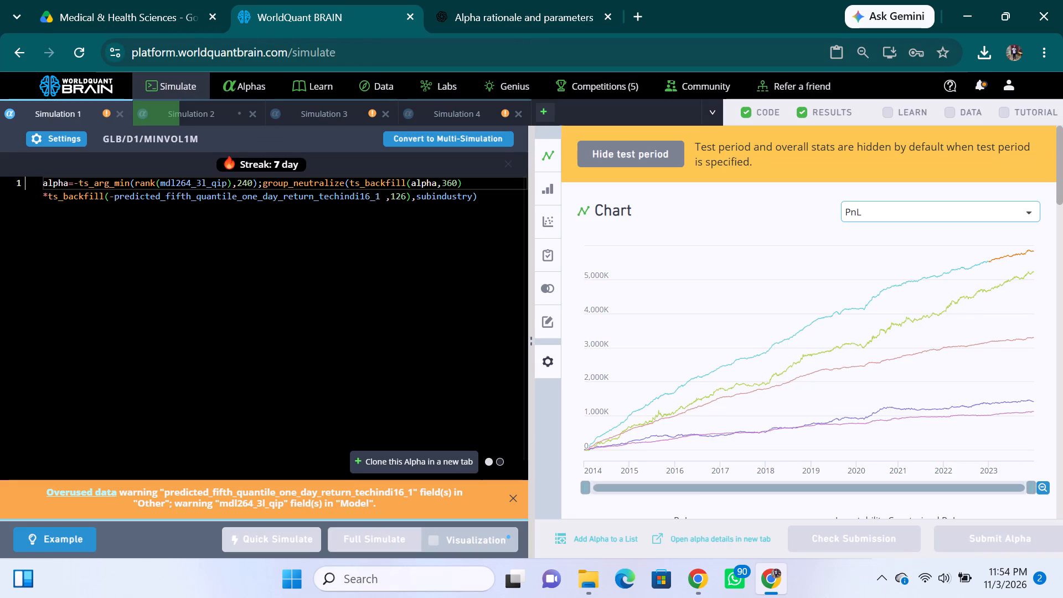
click(338, 113)
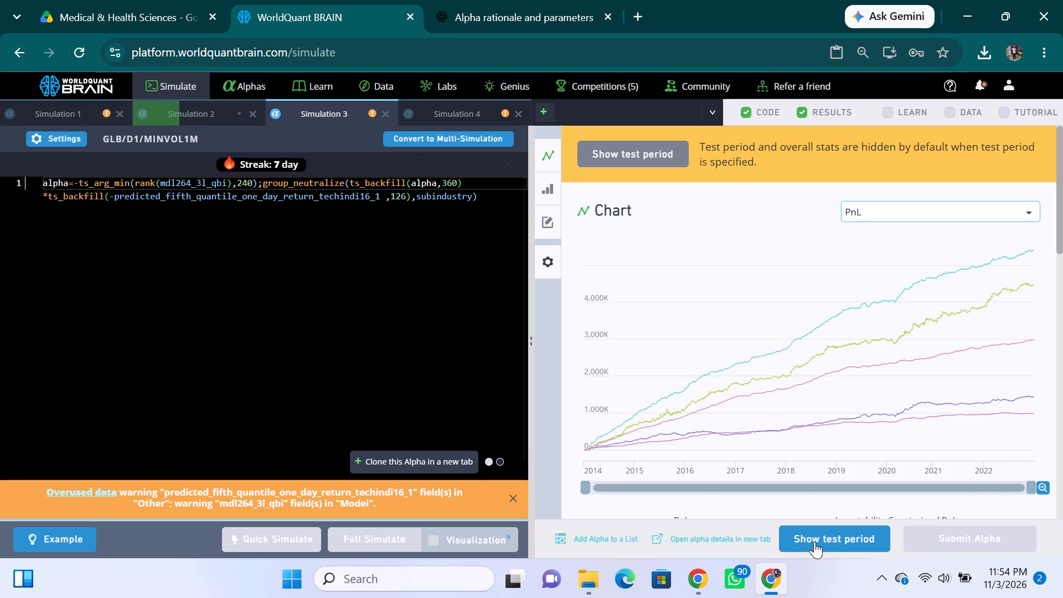
click(814, 542)
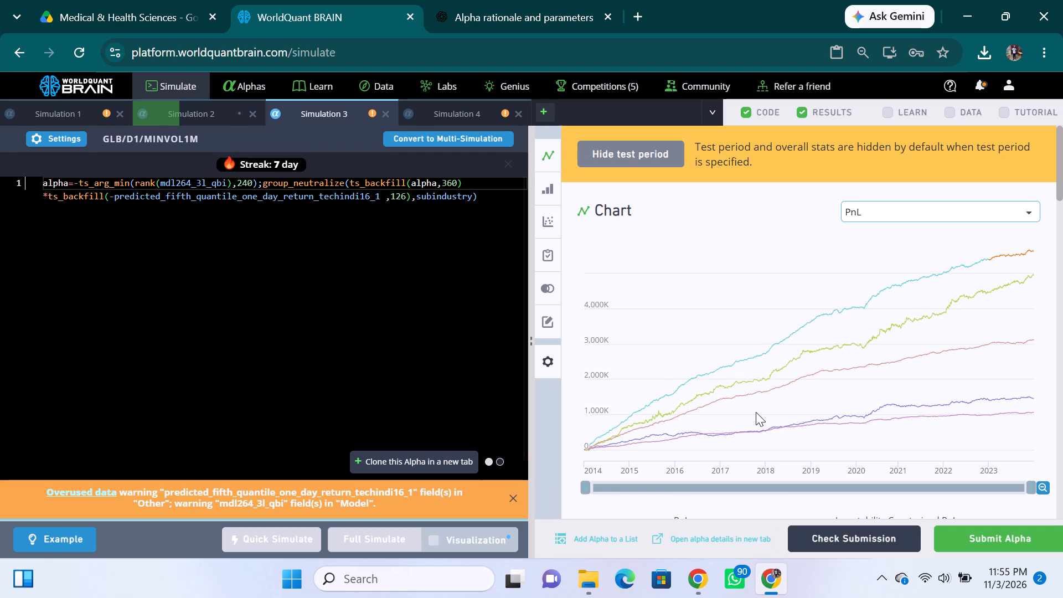
Review Simulation 3's IS summary statistics and run its Prod Correlation check.
scroll(807, 368, down, 2)
scroll(762, 393, down, 1)
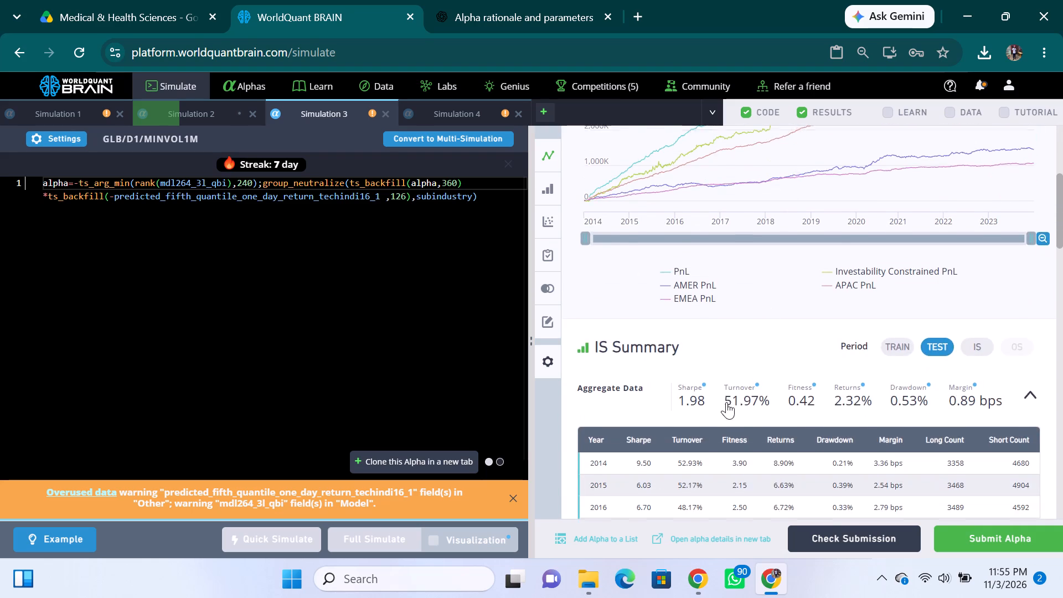
scroll(726, 402, down, 7)
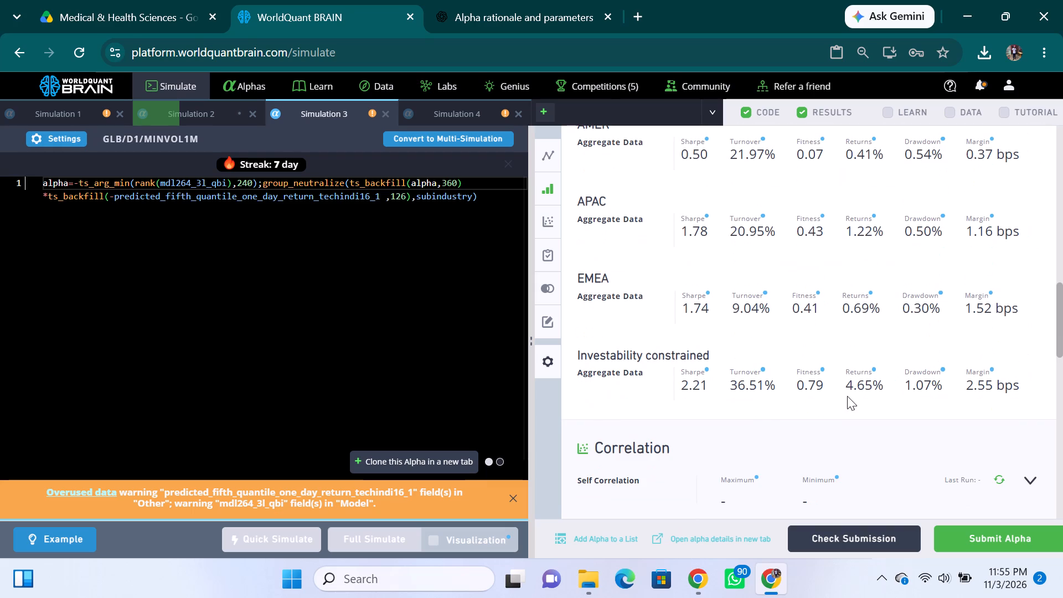
scroll(847, 397, down, 4)
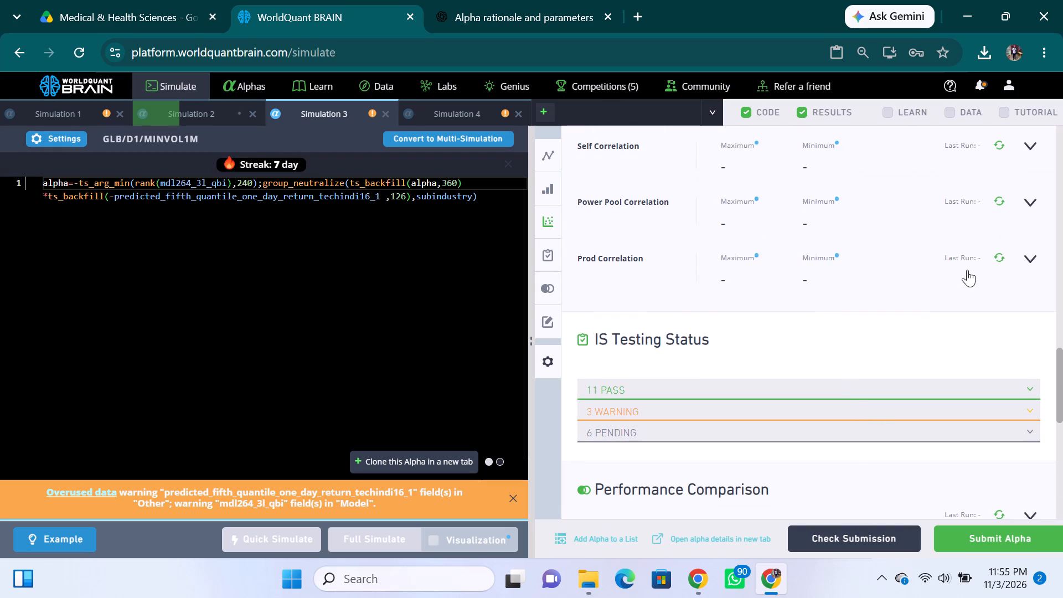
click(999, 255)
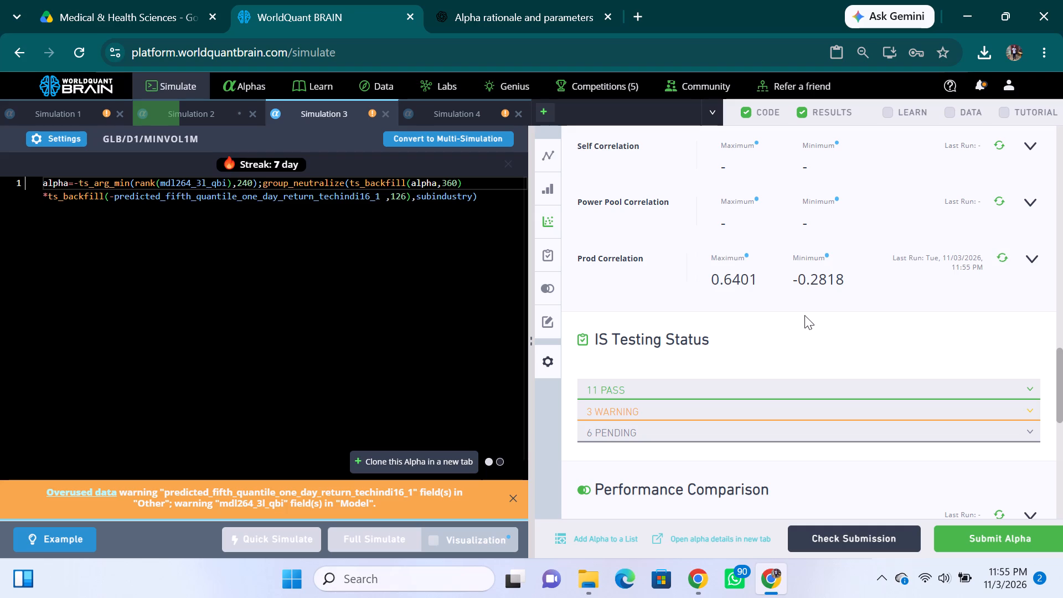
click(487, 203)
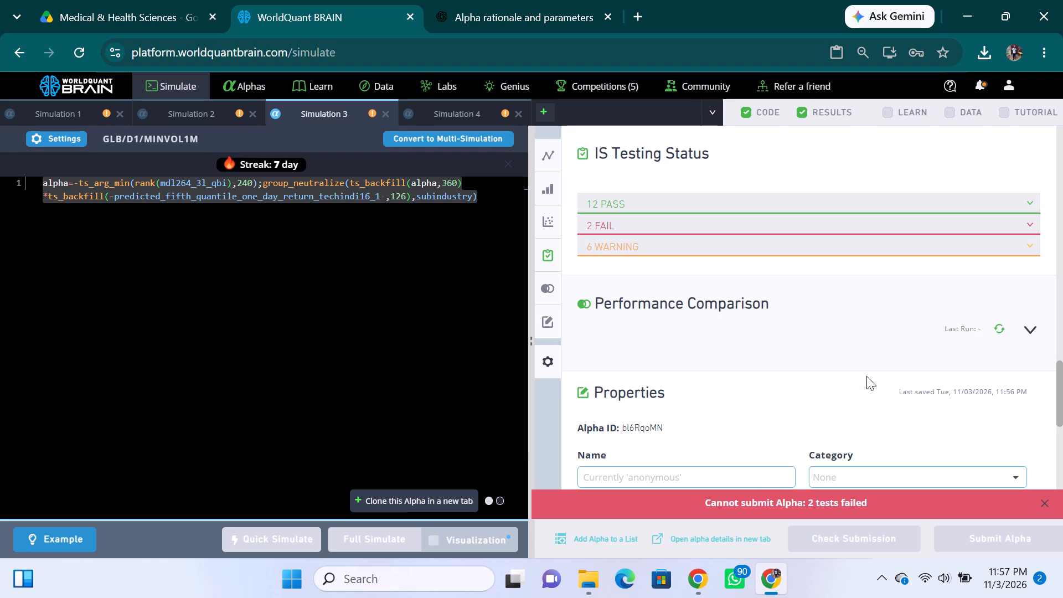
Run the Prod Correlation check for the Simulation 3 alpha.
scroll(794, 278, up, 3)
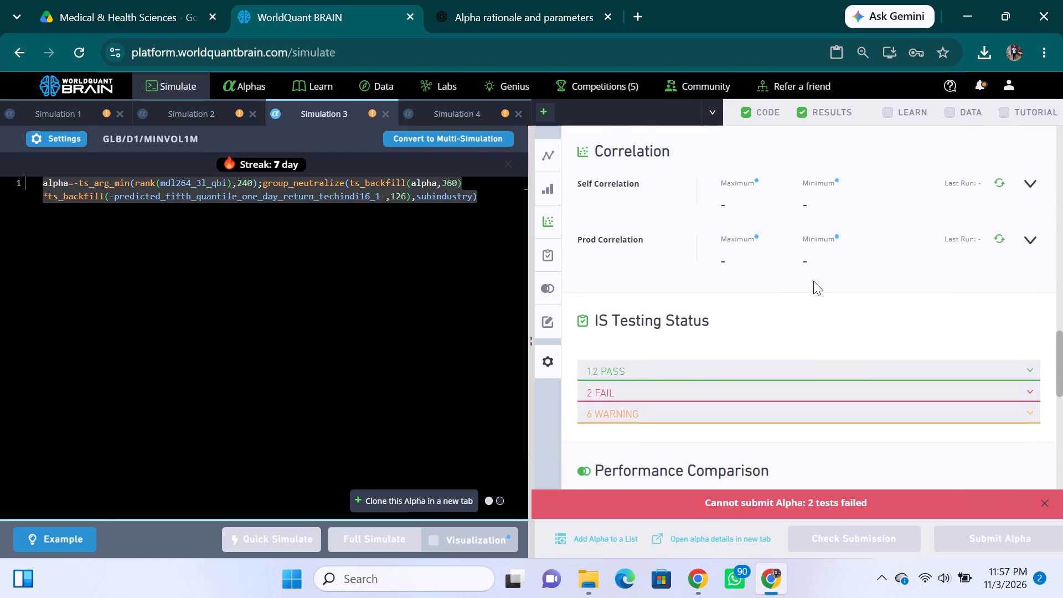
scroll(845, 368, down, 2)
scroll(847, 345, up, 2)
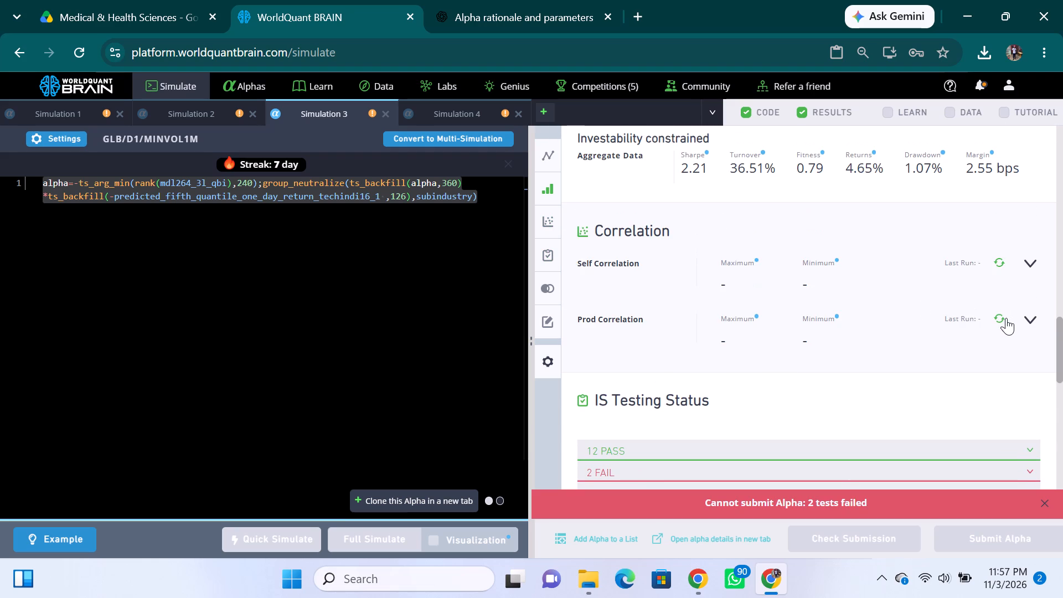
click(1002, 319)
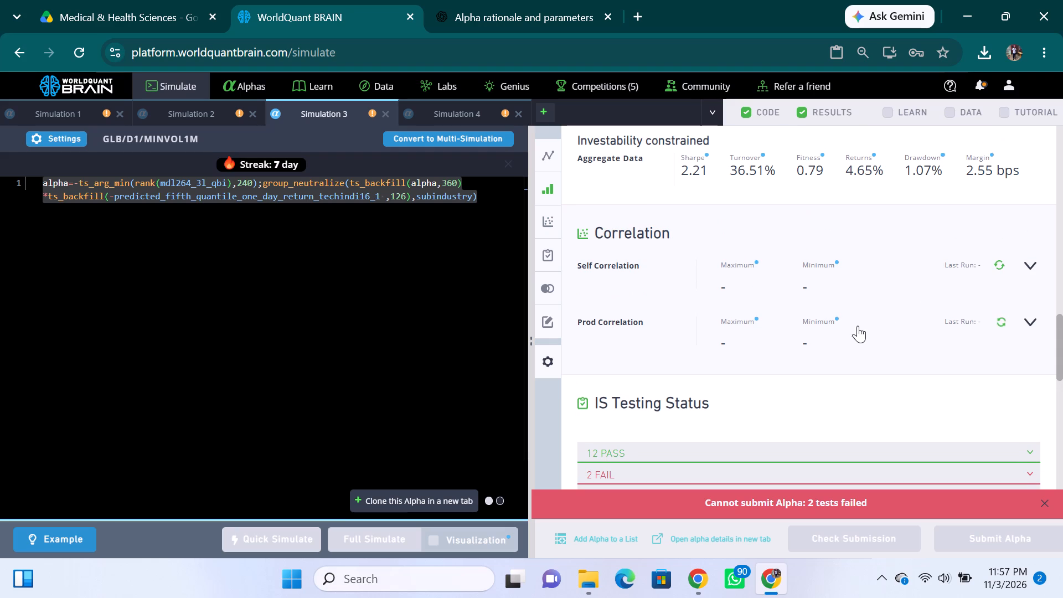
Expand the failed tests under IS Testing Status and read why the alpha was rejected.
scroll(788, 396, down, 1)
click(1026, 386)
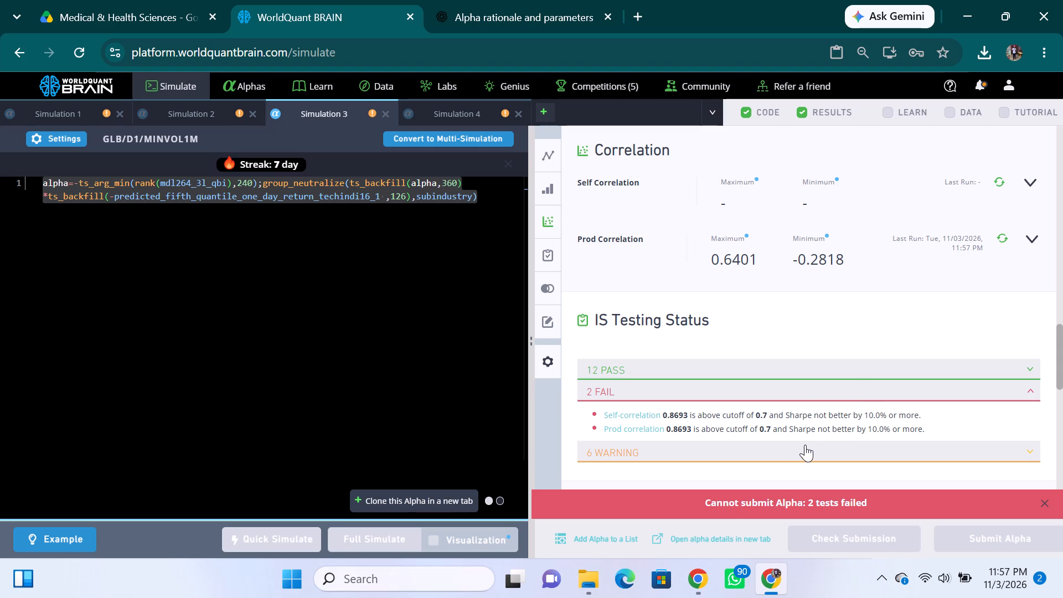
scroll(727, 439, down, 2)
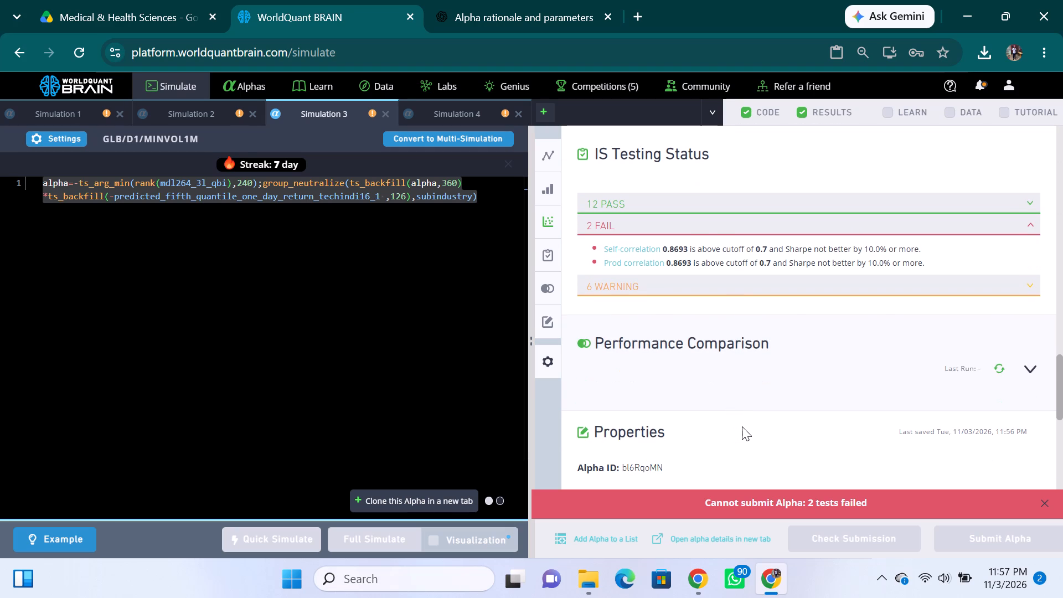
scroll(742, 426, up, 16)
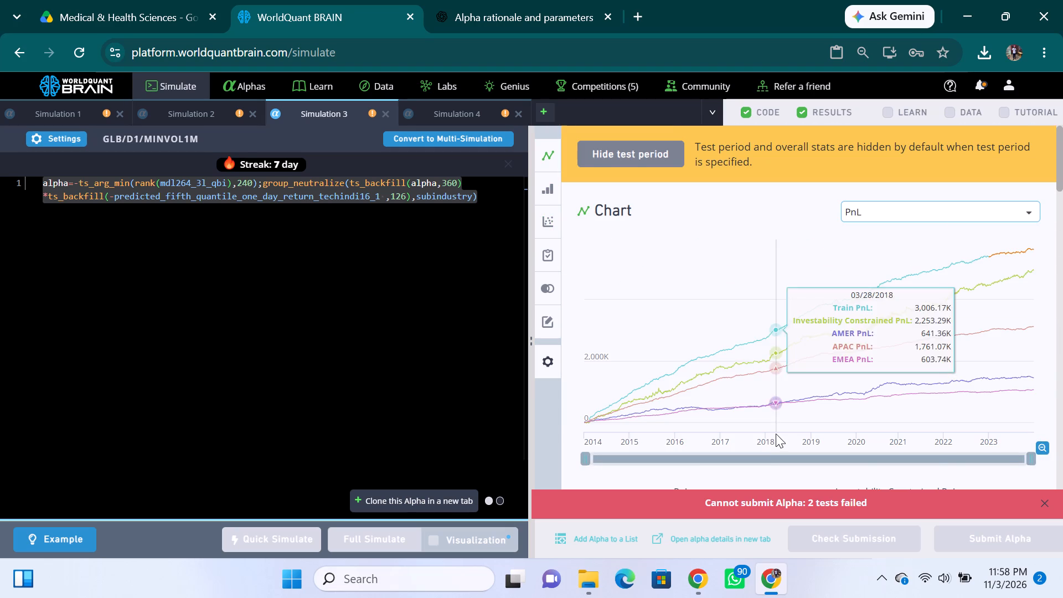
Review Simulation 3's results again, from the PnL chart and IS Summary through the regional aggregates to the correlations and IS Testing Status.
click(954, 111)
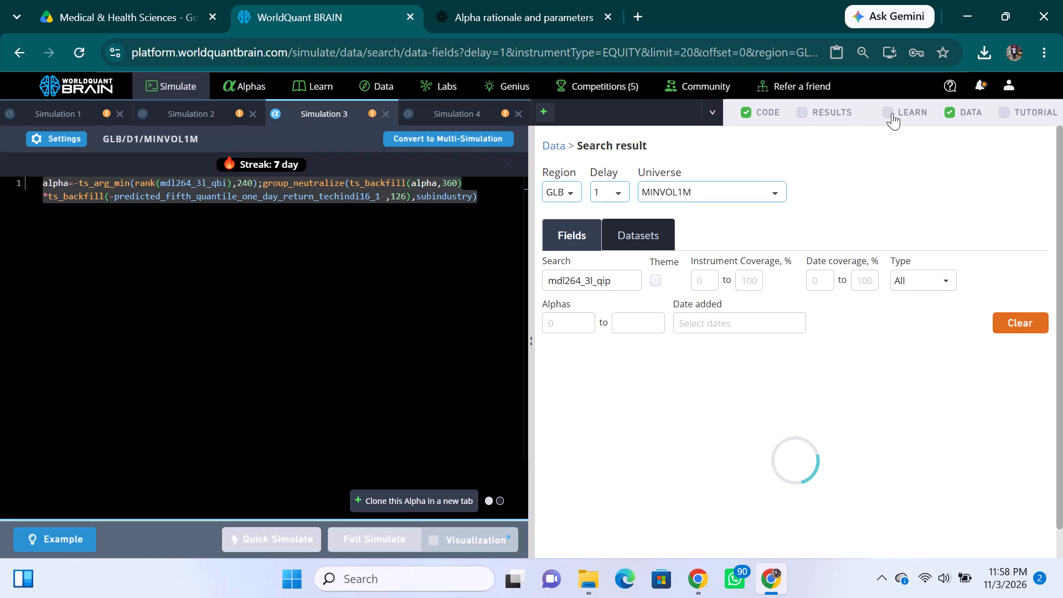
click(800, 111)
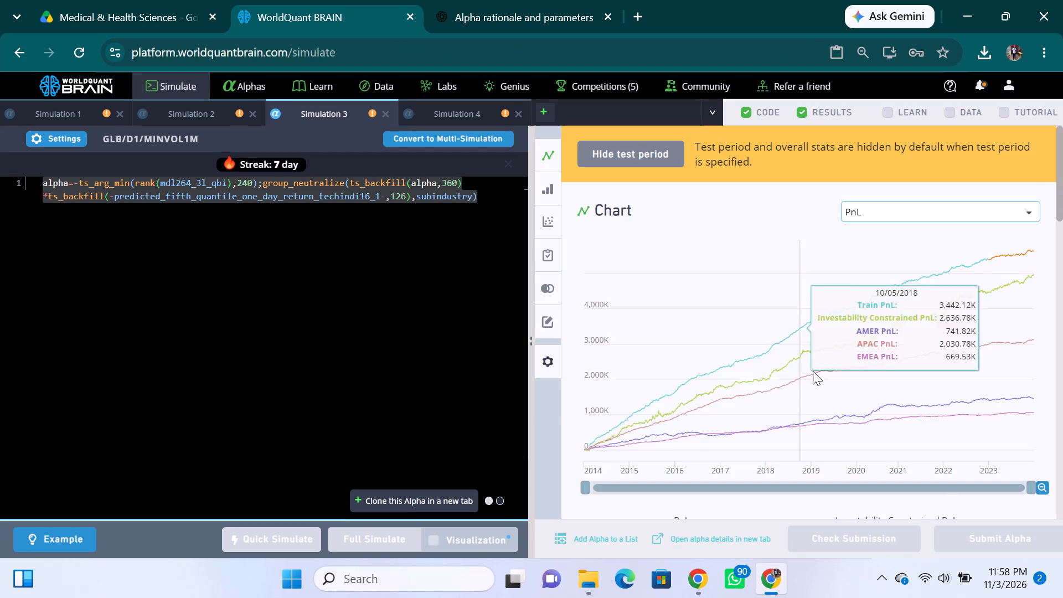
scroll(802, 382, down, 4)
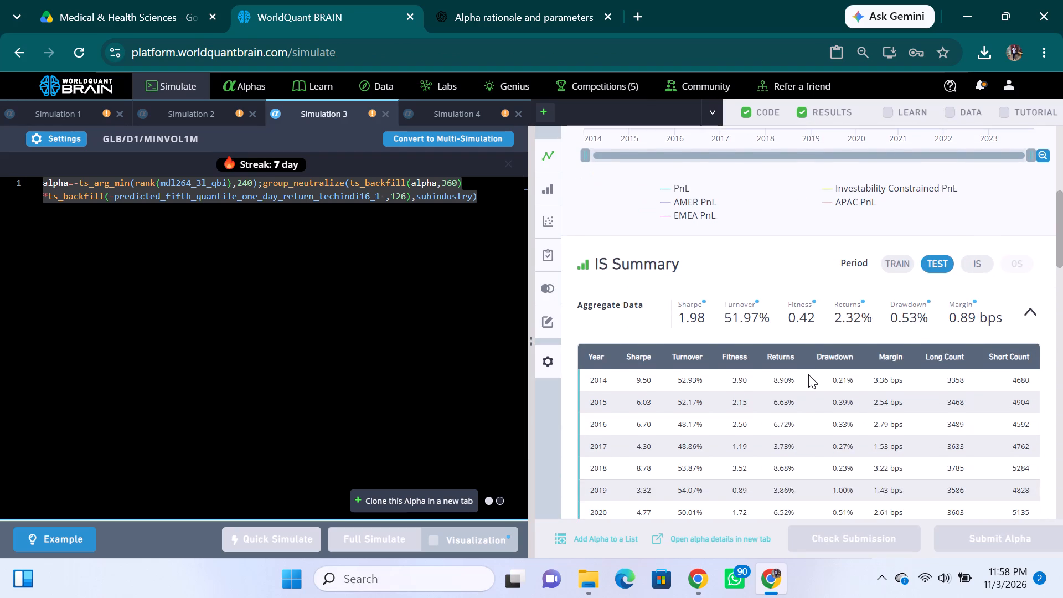
scroll(808, 374, down, 6)
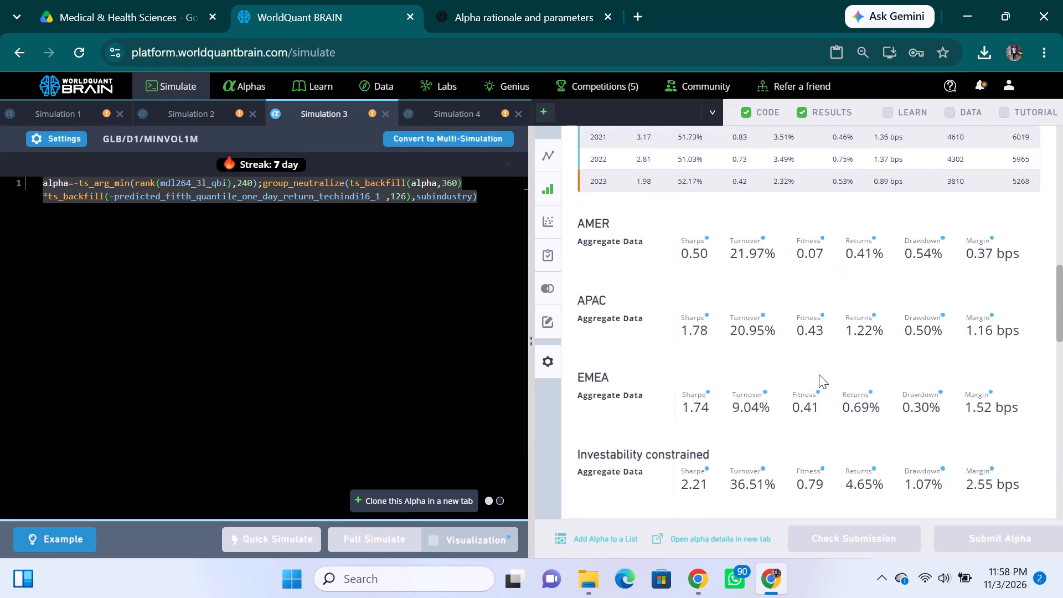
scroll(819, 374, down, 4)
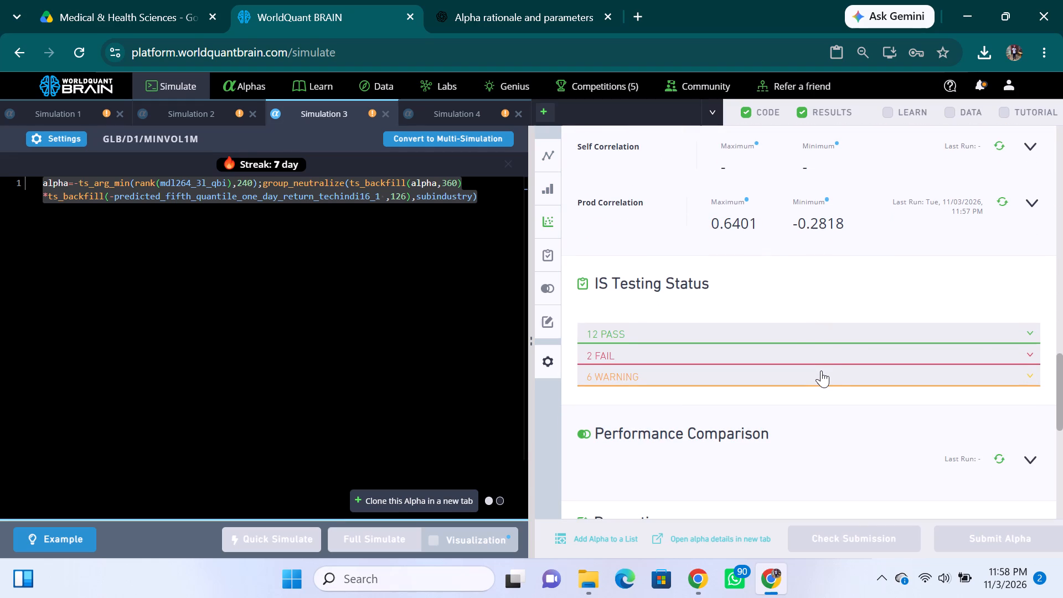
Reread the failed tests under Simulation 3's IS Testing Status and compare them with its Prod Correlation result.
click(1023, 357)
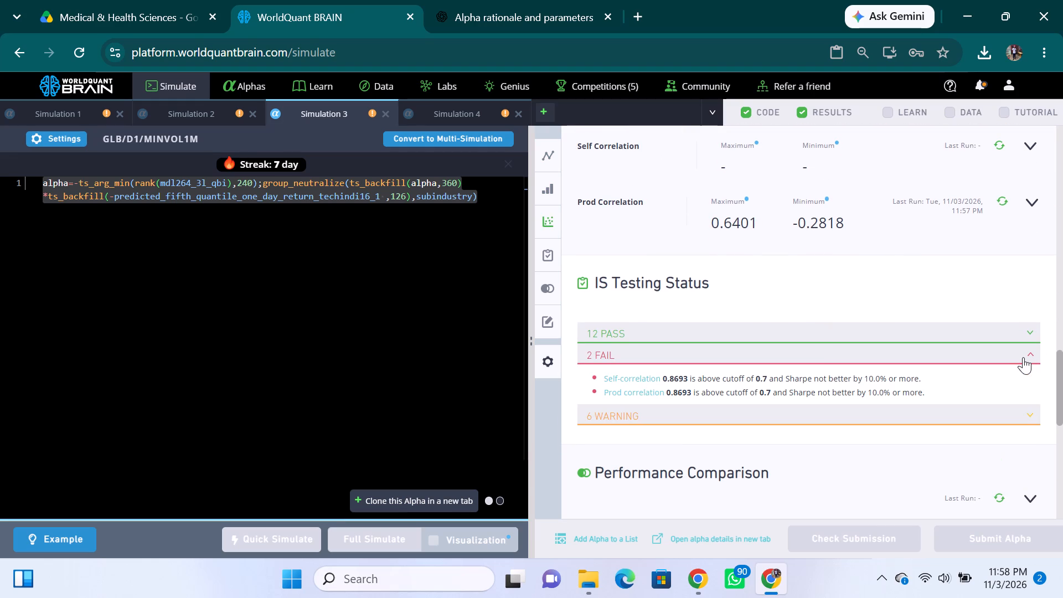
click(1023, 357)
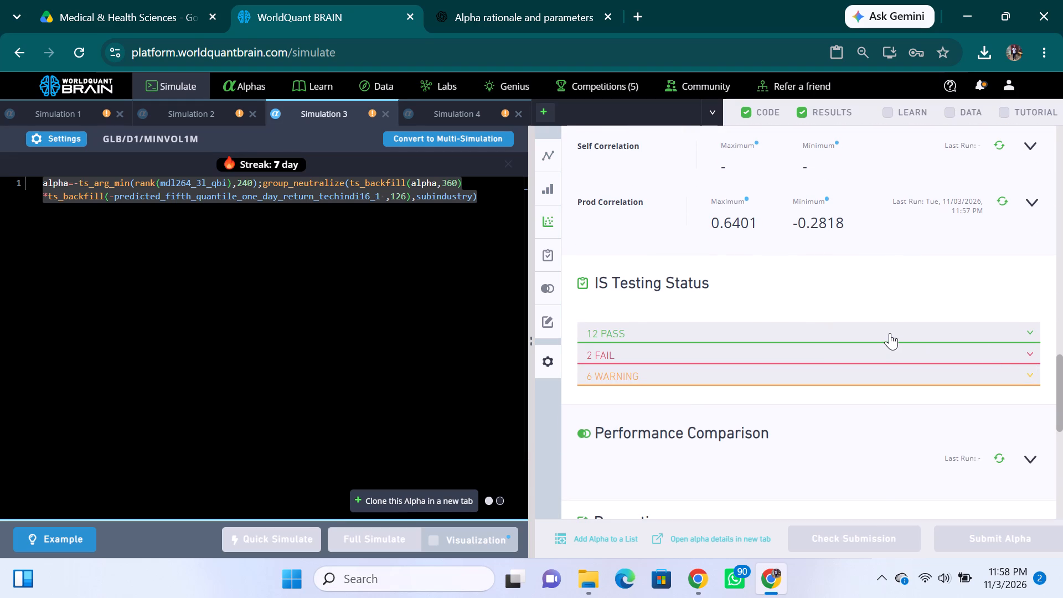
scroll(668, 307, up, 1)
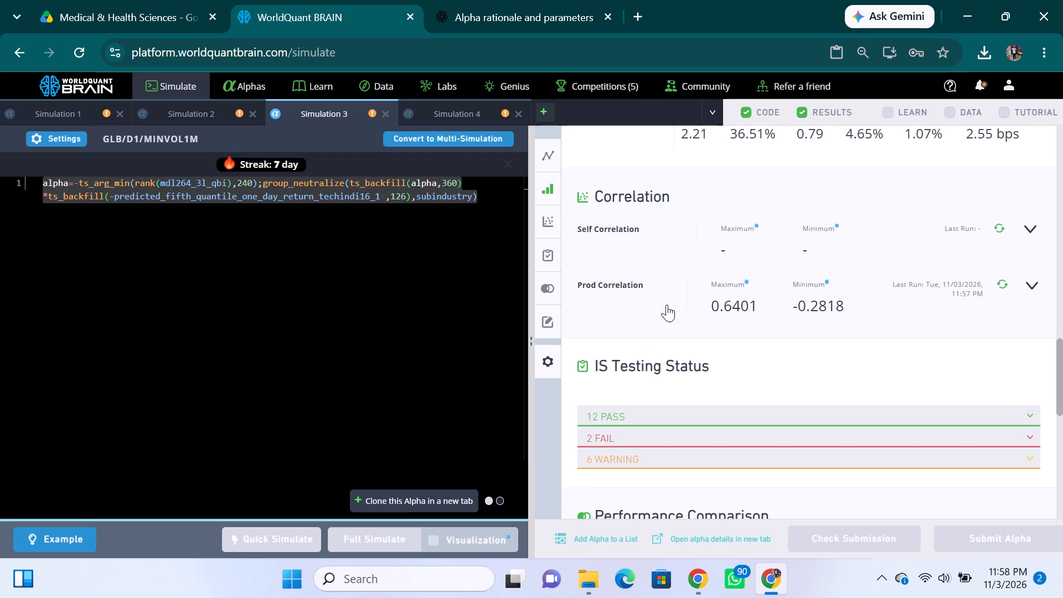
Show the test period for the Simulation 2 alpha and run its Prod Correlation check.
click(197, 113)
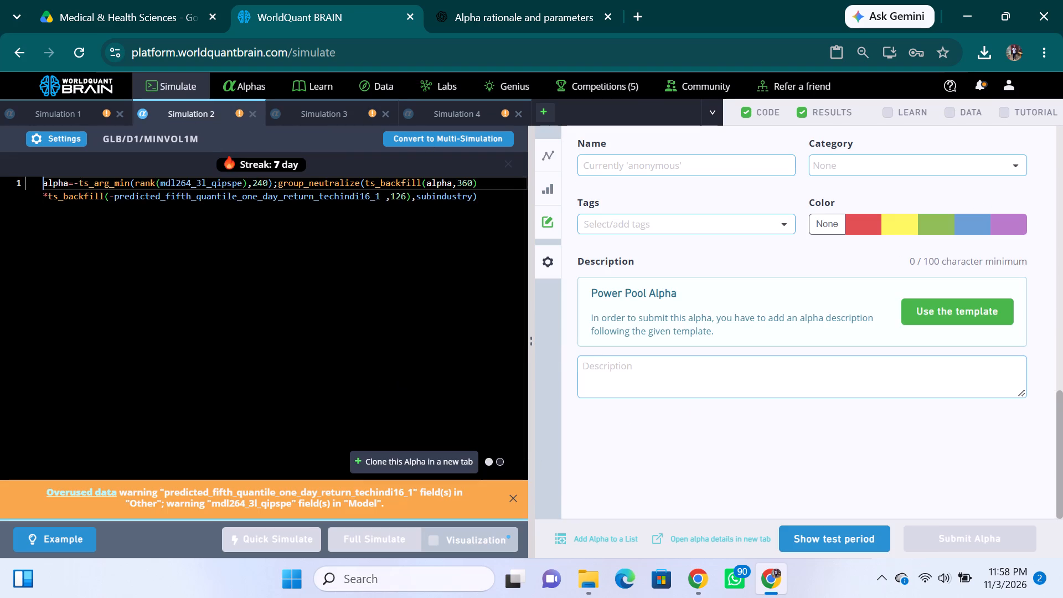
scroll(744, 378, up, 2)
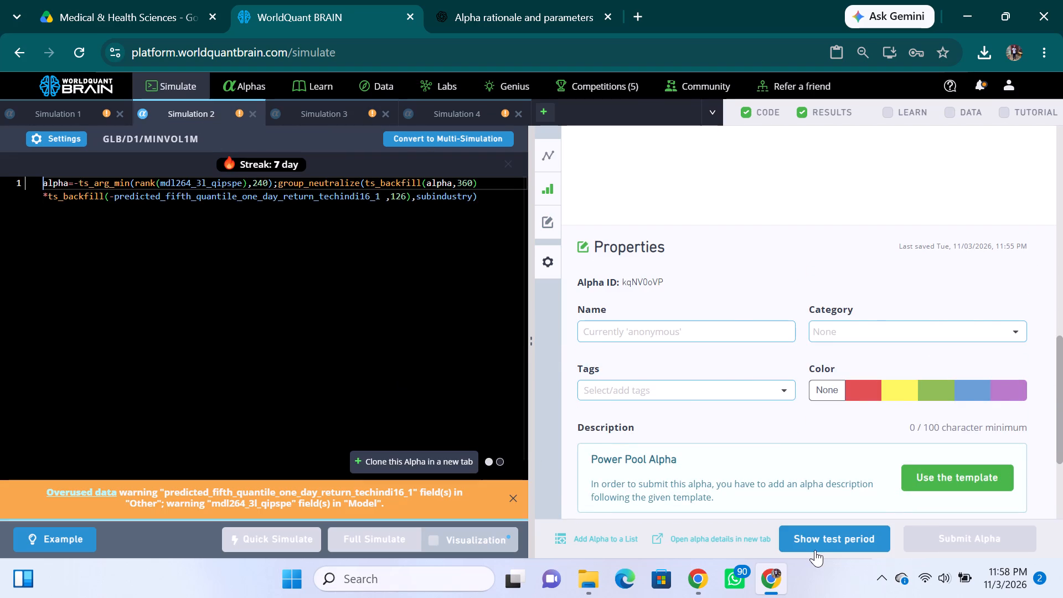
click(823, 546)
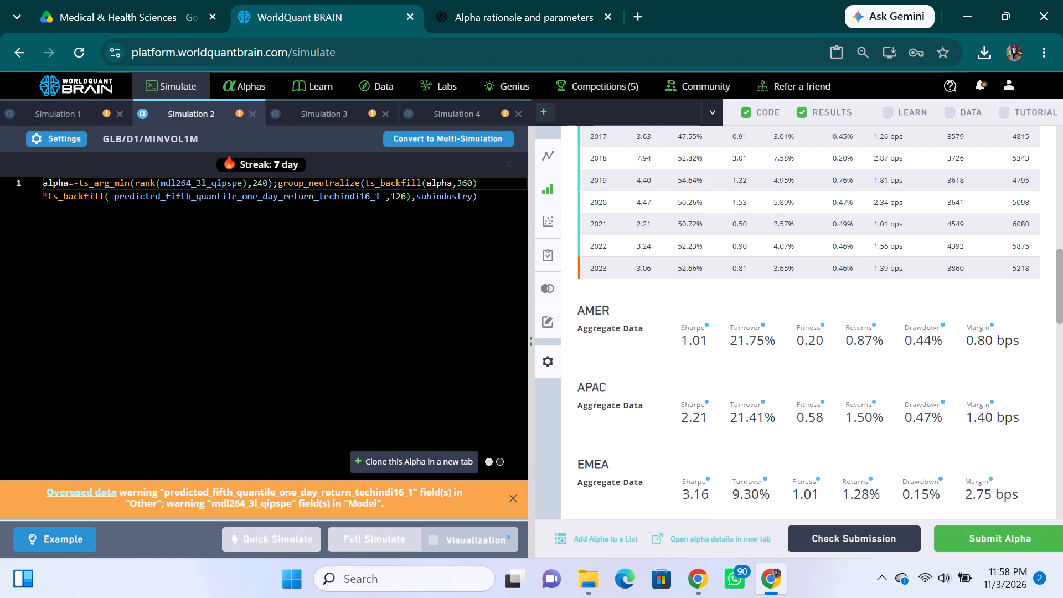
scroll(802, 402, down, 2)
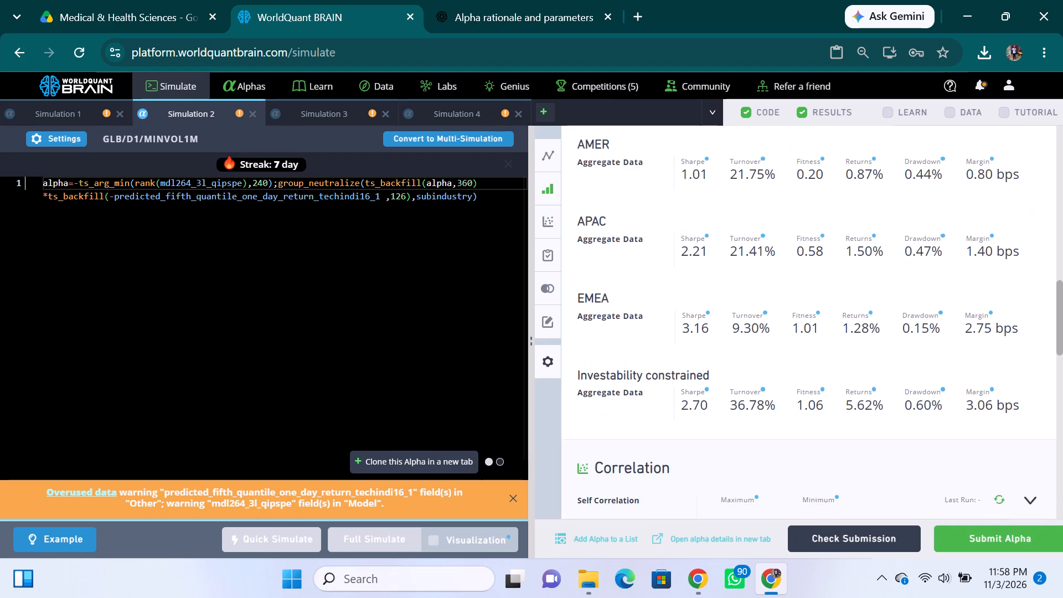
scroll(804, 406, down, 4)
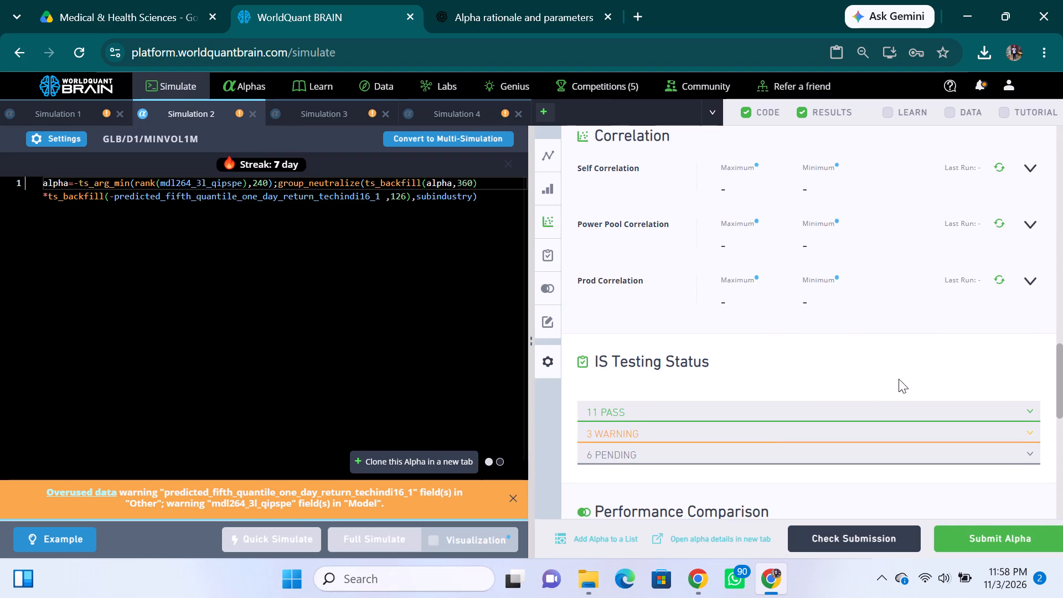
click(1001, 276)
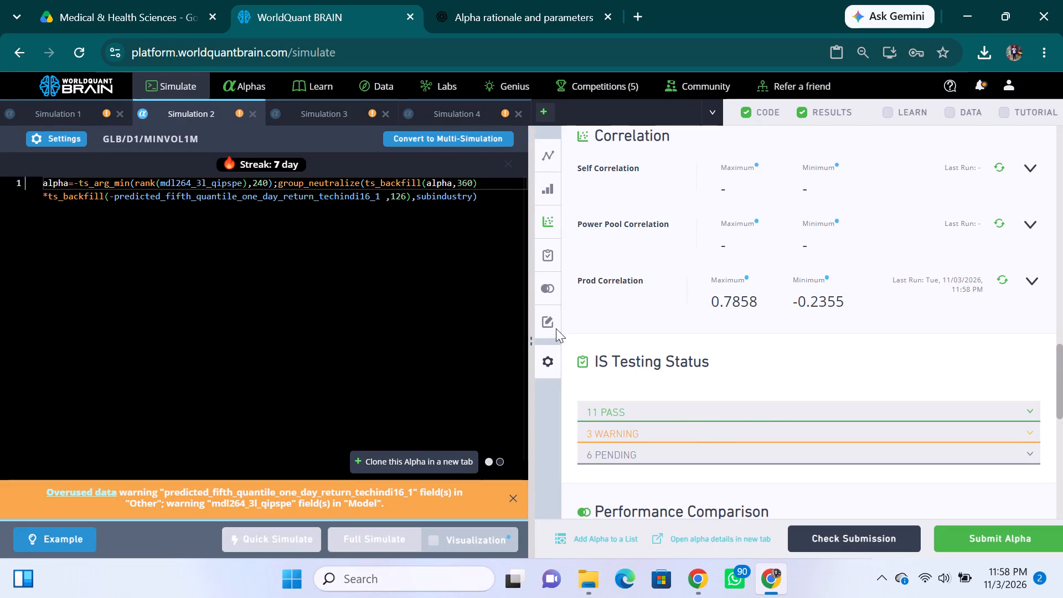
Read the warnings under Simulation 2's IS Testing Status and collapse them again.
scroll(590, 402, down, 2)
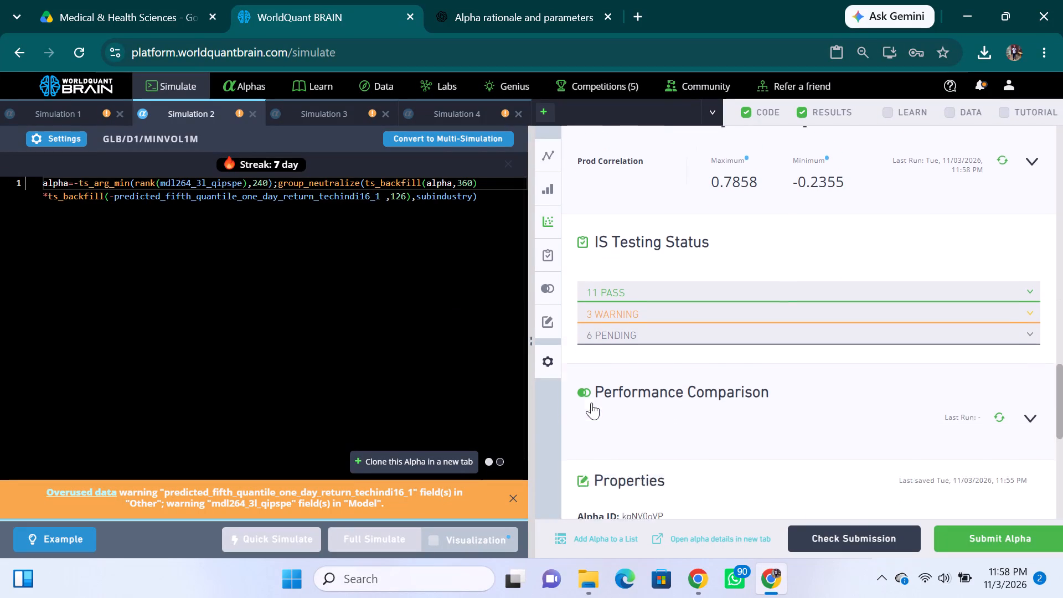
scroll(619, 393, up, 1)
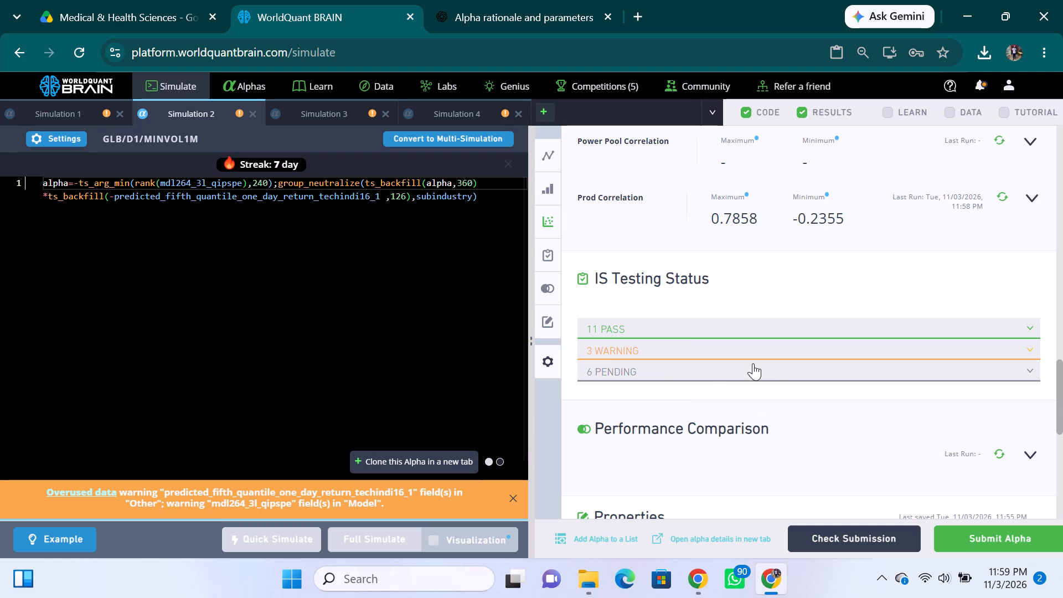
click(1026, 349)
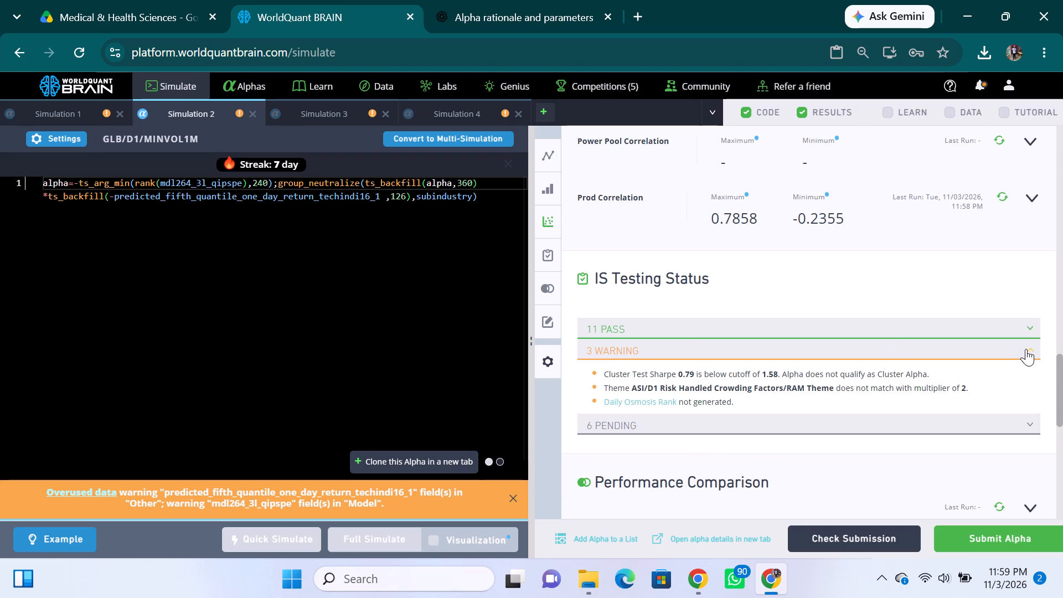
click(1026, 349)
click(1026, 349)
click(1027, 346)
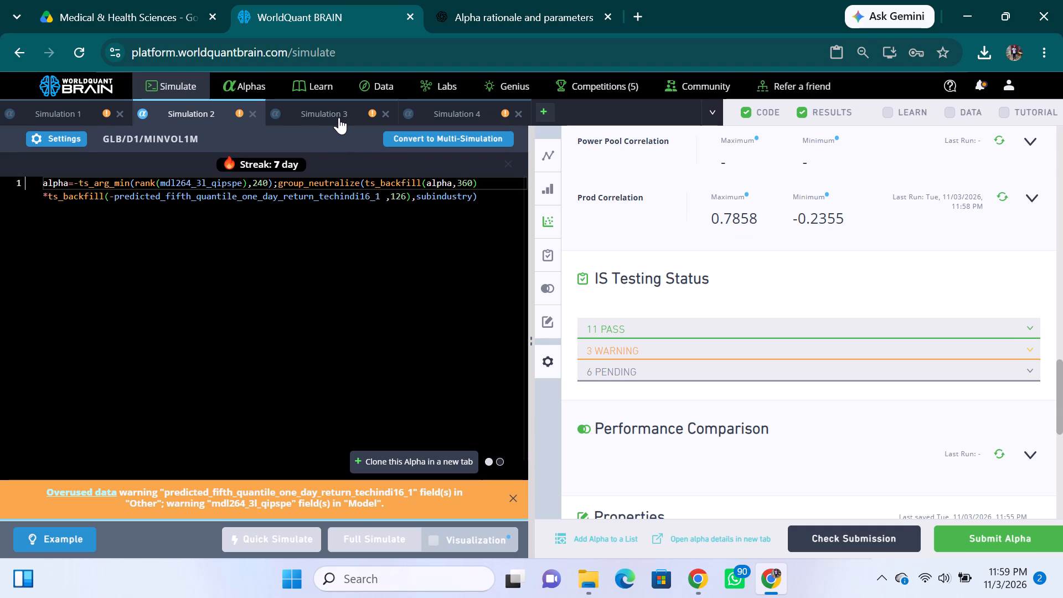
Show the test period for the Simulation 4 alpha and run its Prod Correlation check.
click(448, 114)
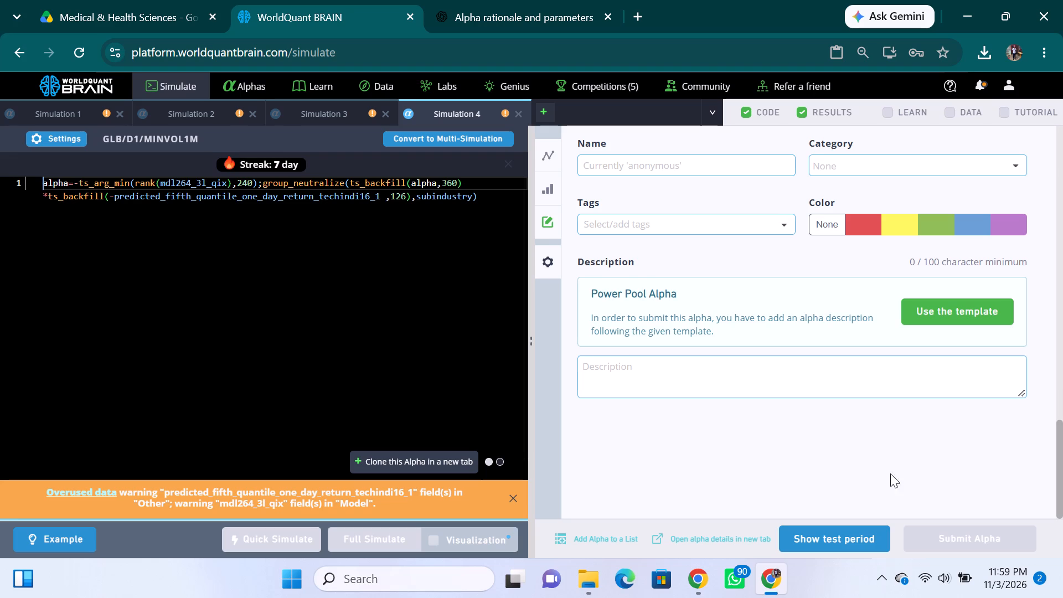
click(813, 539)
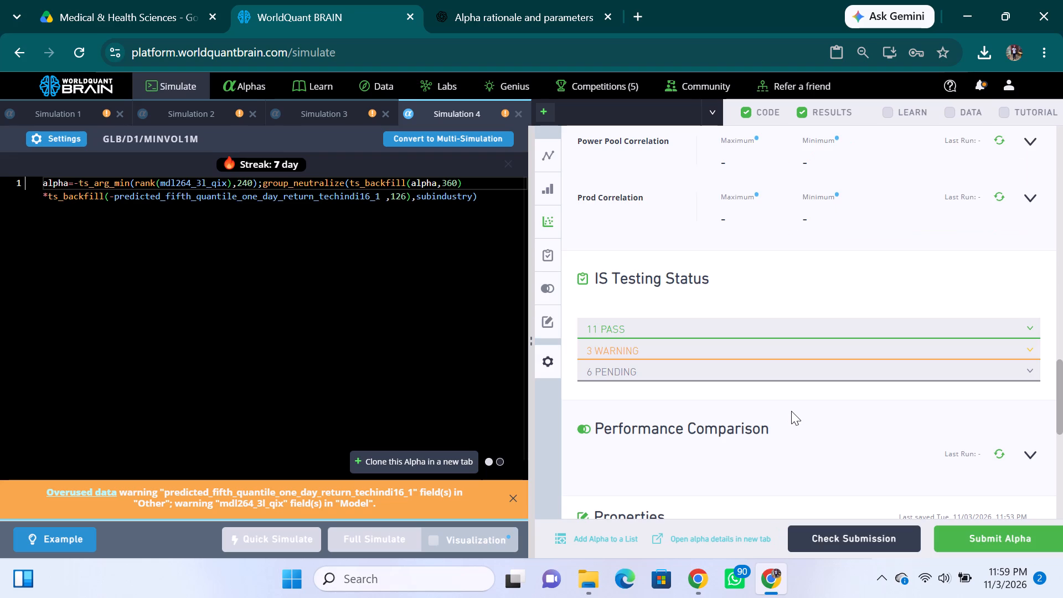
click(995, 194)
scroll(742, 342, down, 1)
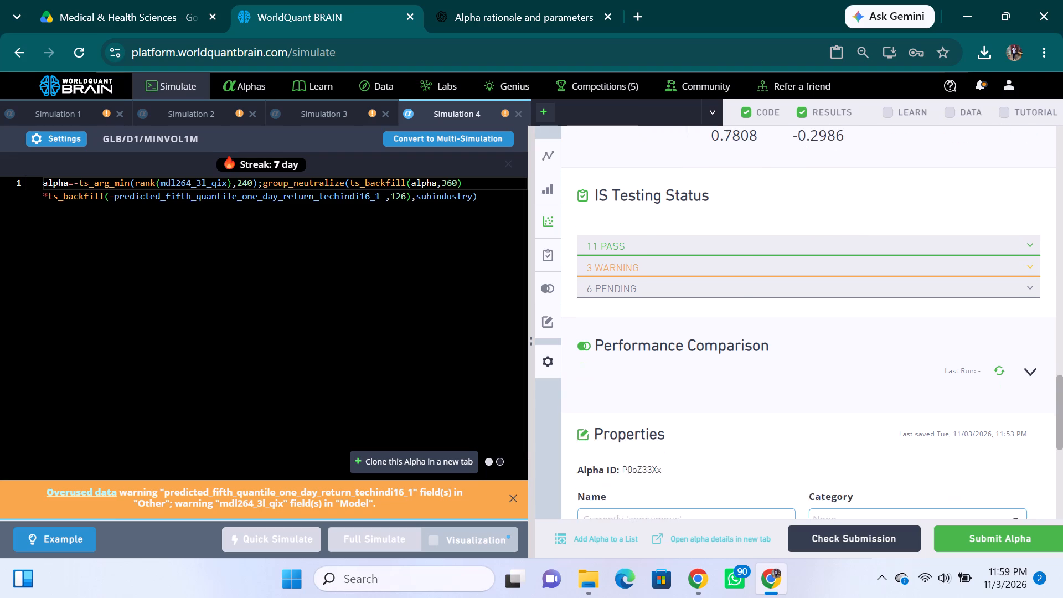
scroll(737, 344, down, 5)
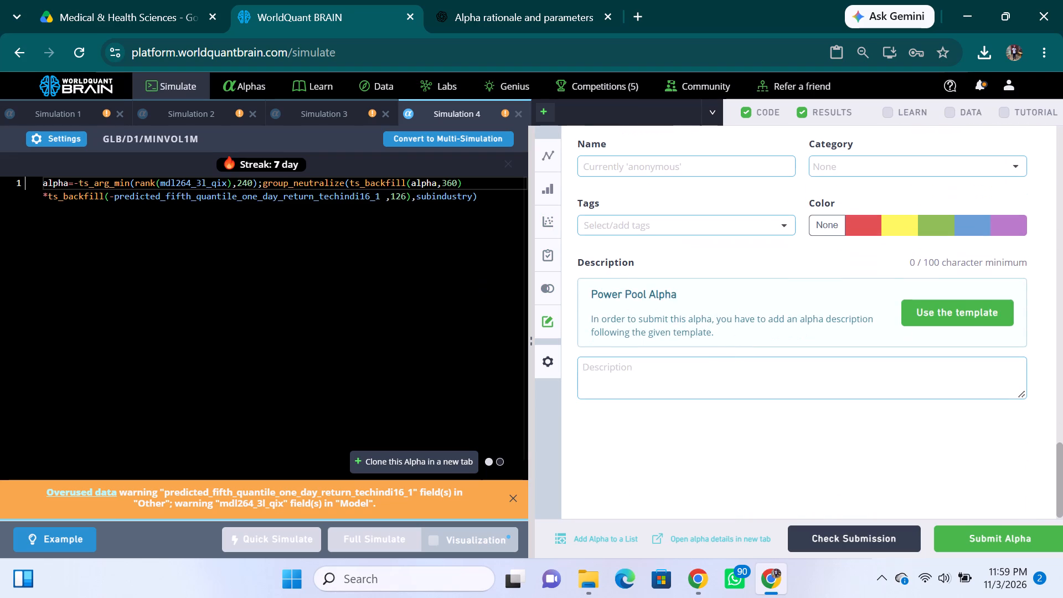
Look over the Simulation 1 alpha's properties and review Simulation 2's Prod Correlation and IS Testing Status.
click(71, 111)
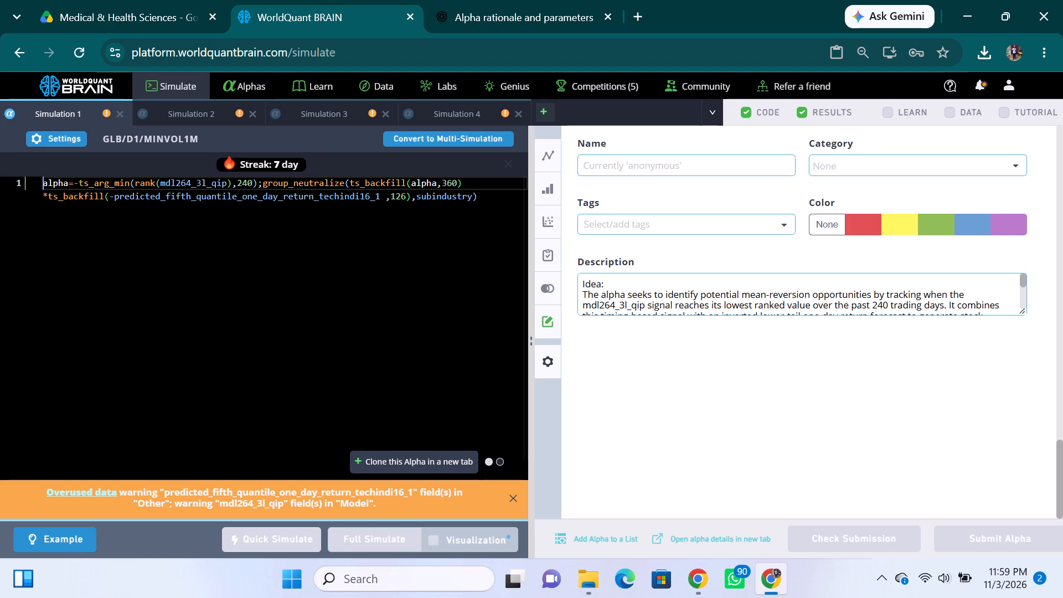
click(191, 111)
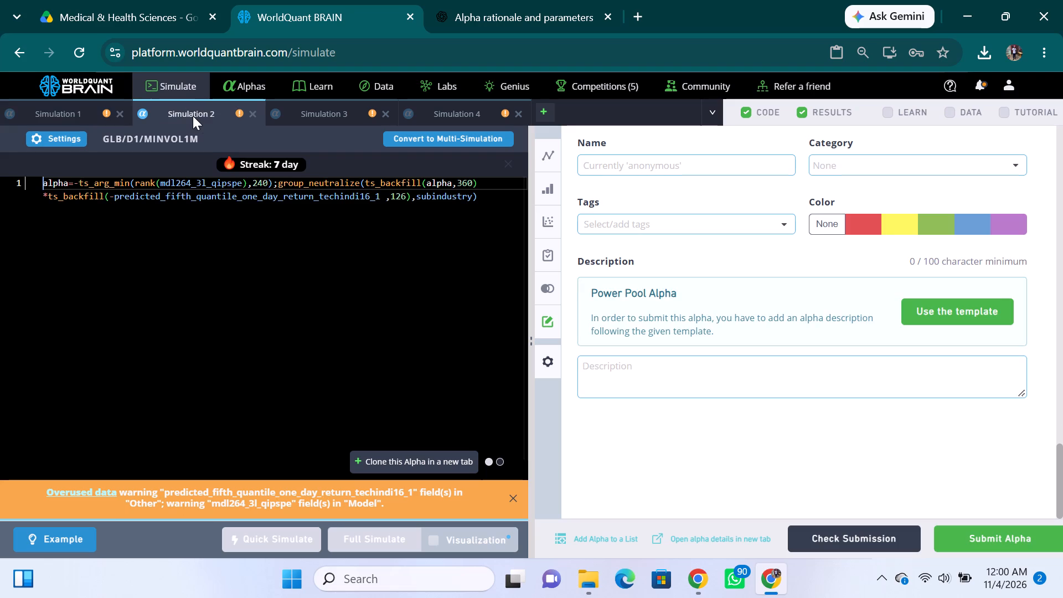
scroll(731, 334, up, 3)
scroll(685, 334, up, 1)
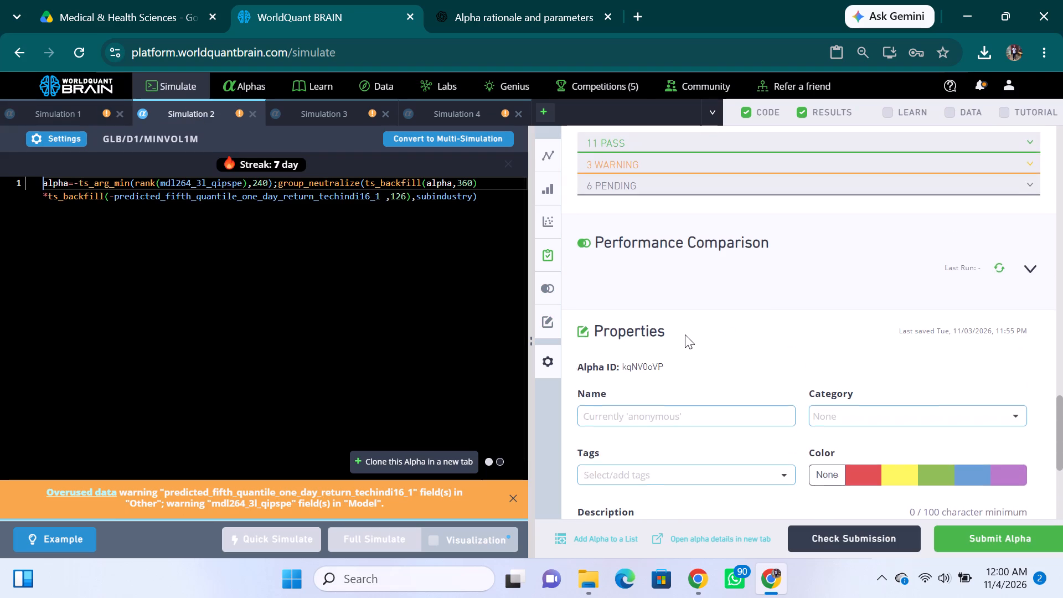
scroll(856, 298, up, 2)
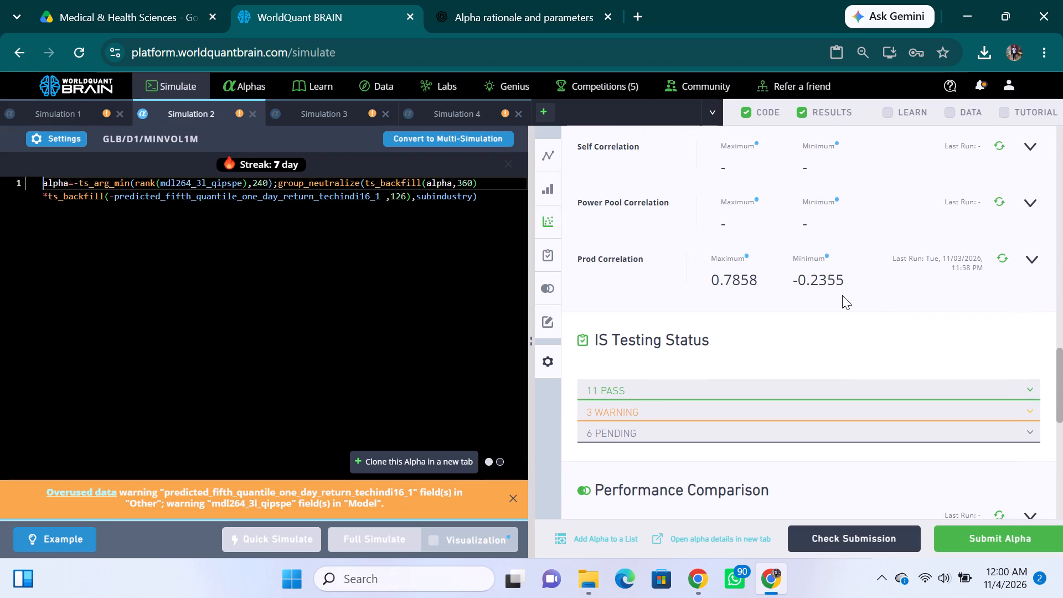
Return to Simulation 3 and check its failed tests under IS Testing Status once more.
click(323, 116)
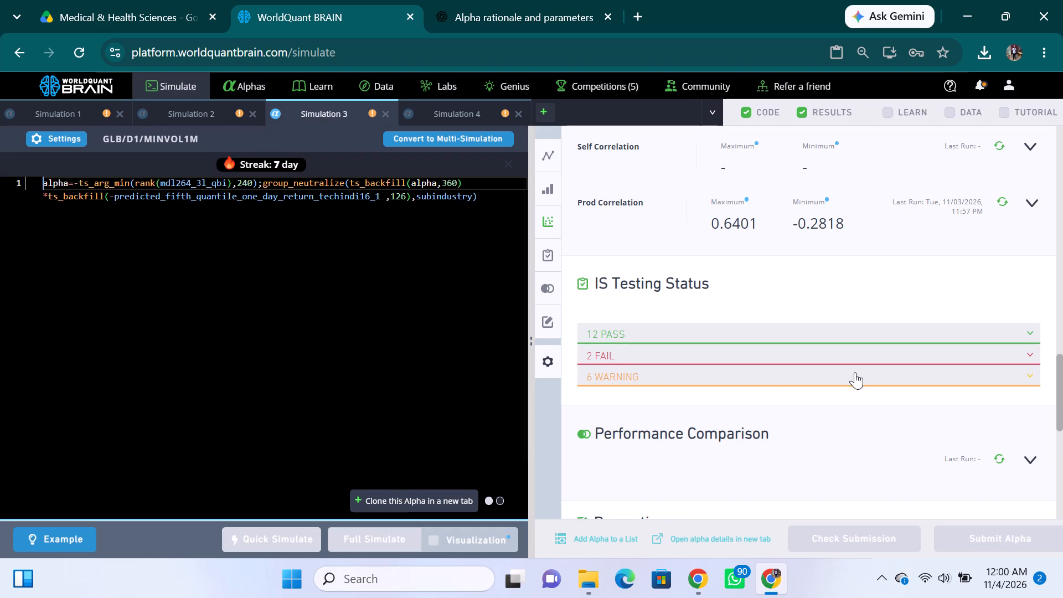
click(1030, 353)
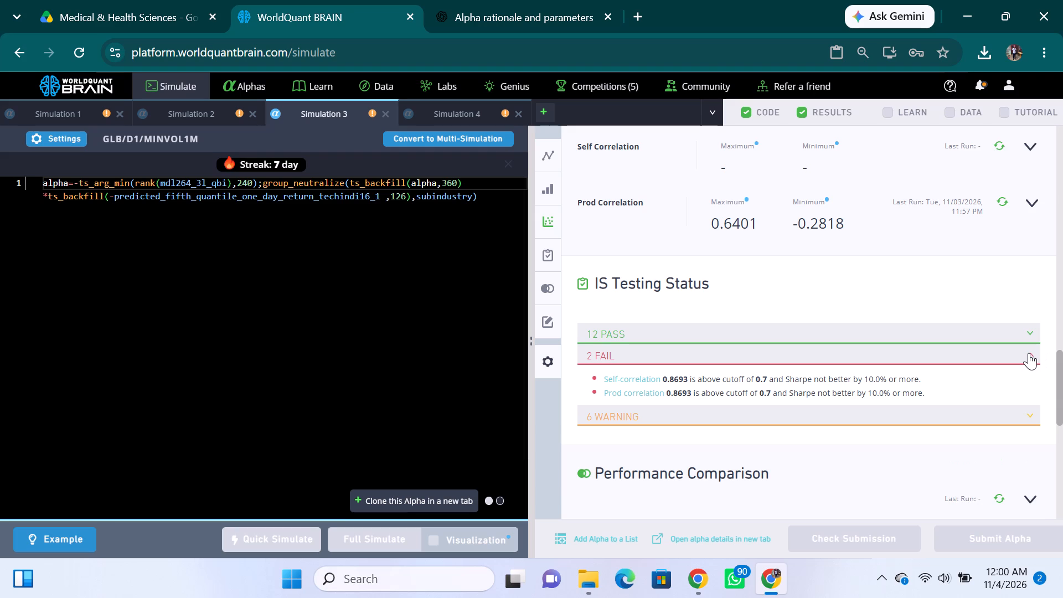
click(1029, 353)
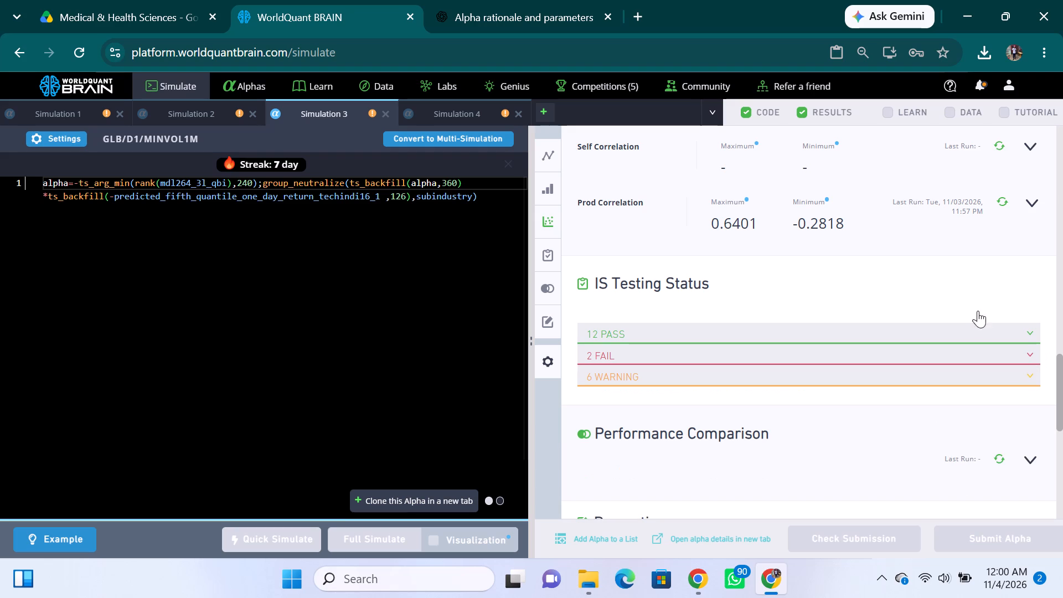
Set Simulation 3's decay to 4, apply the settings and run a full simulation of the alpha.
click(56, 138)
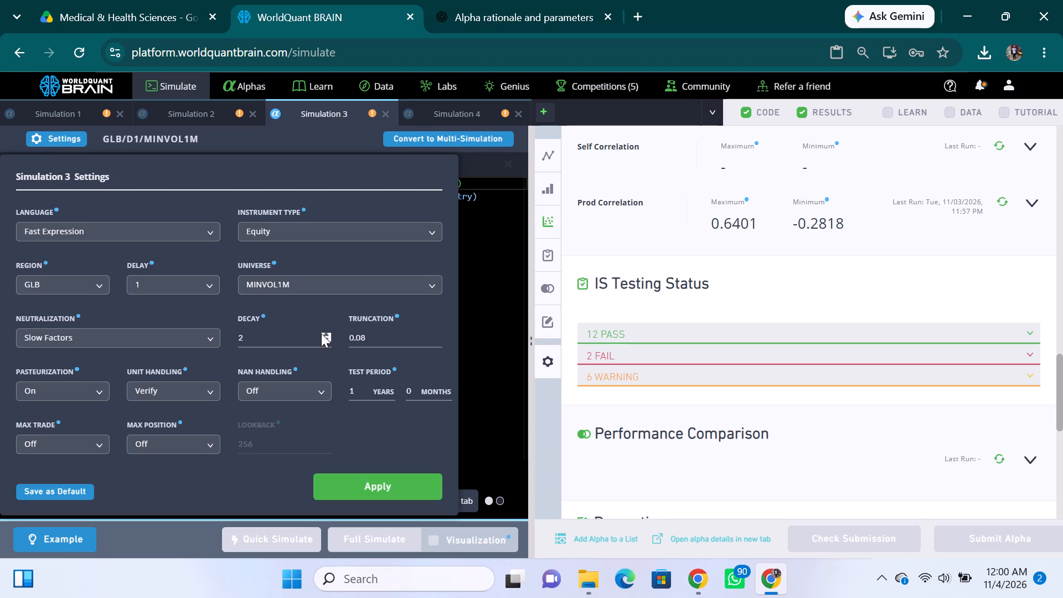
click(322, 333)
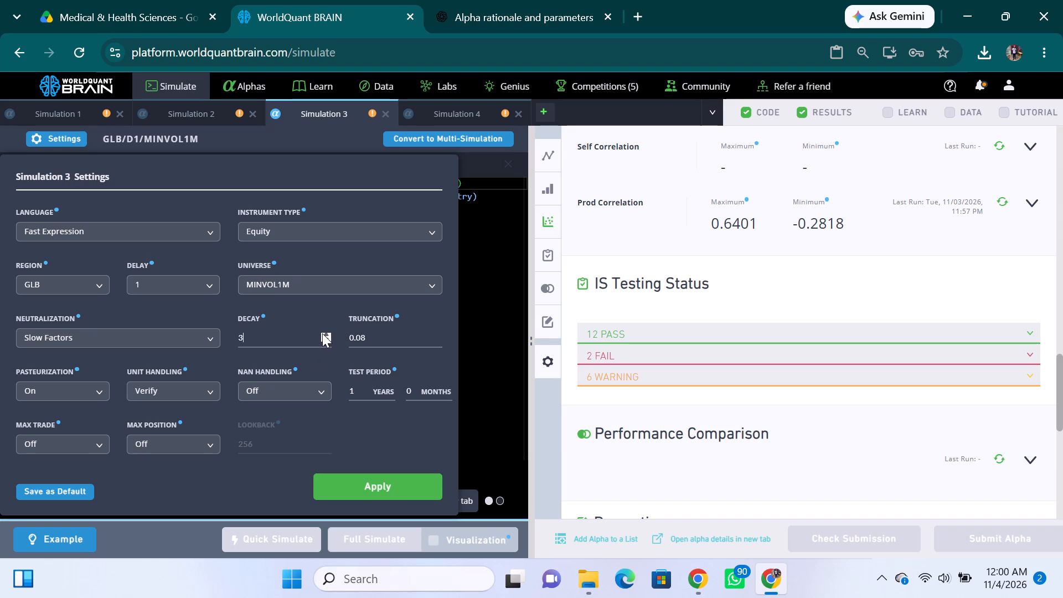
click(322, 333)
click(361, 489)
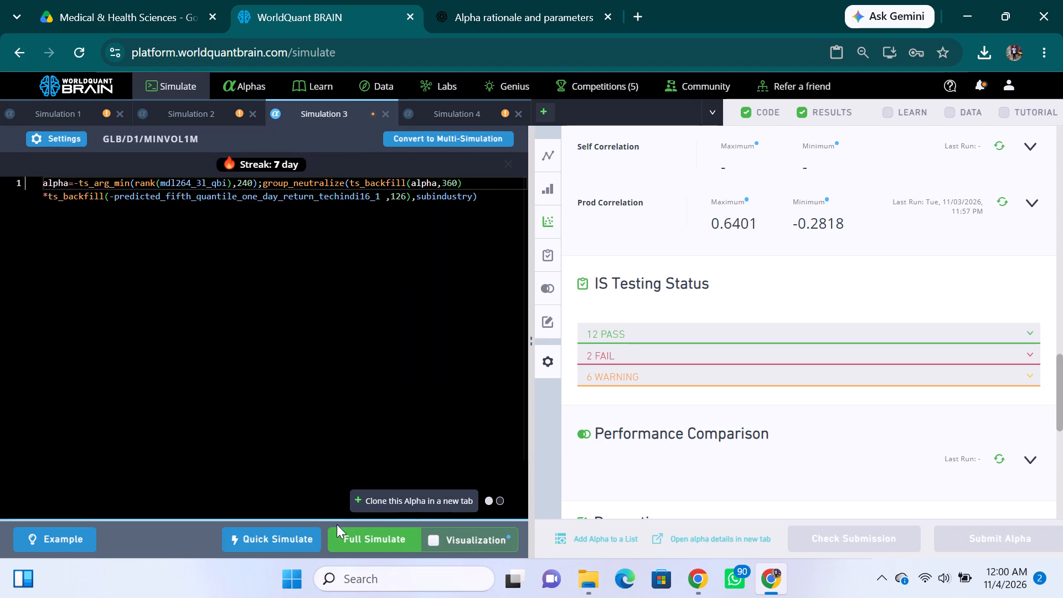
click(352, 542)
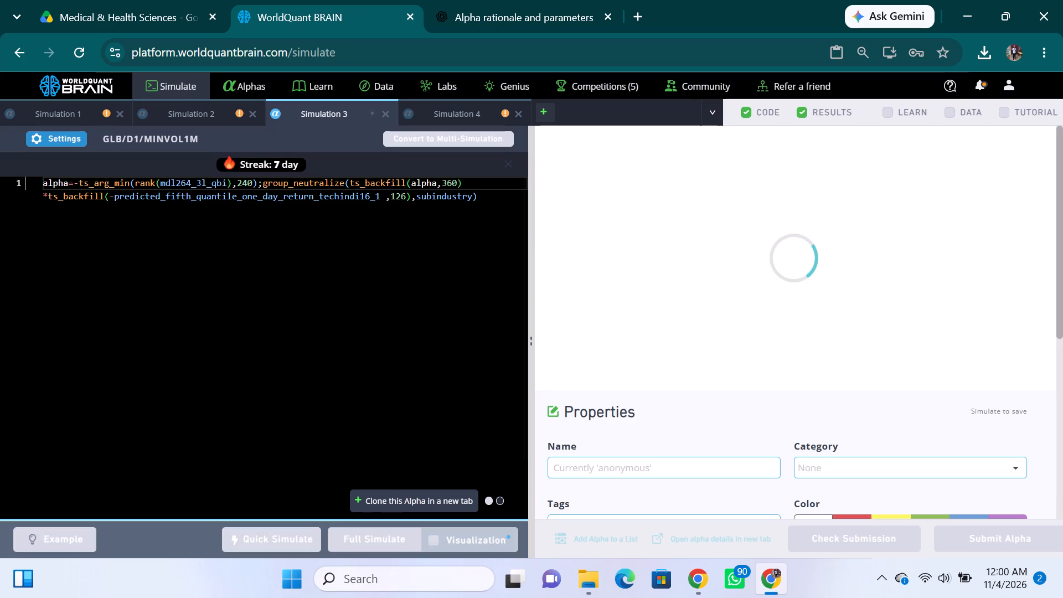